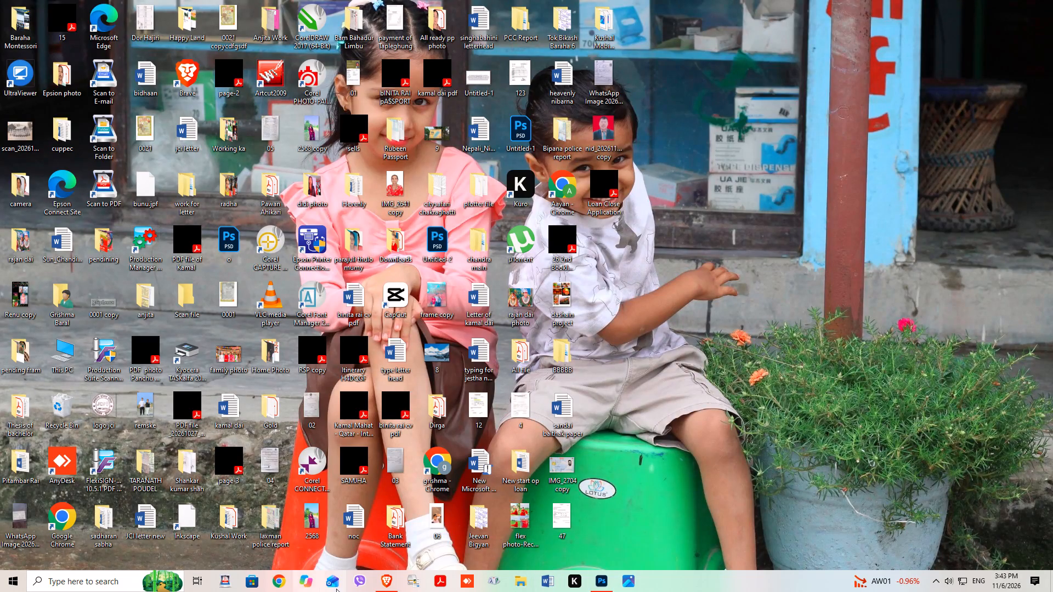
Scan the framed memorial picture as a photo in IJ Scan Utility and save it under the file name nid in JPEG/Exif format.
{"action": "left_click", "coordinate": [417, 585]}
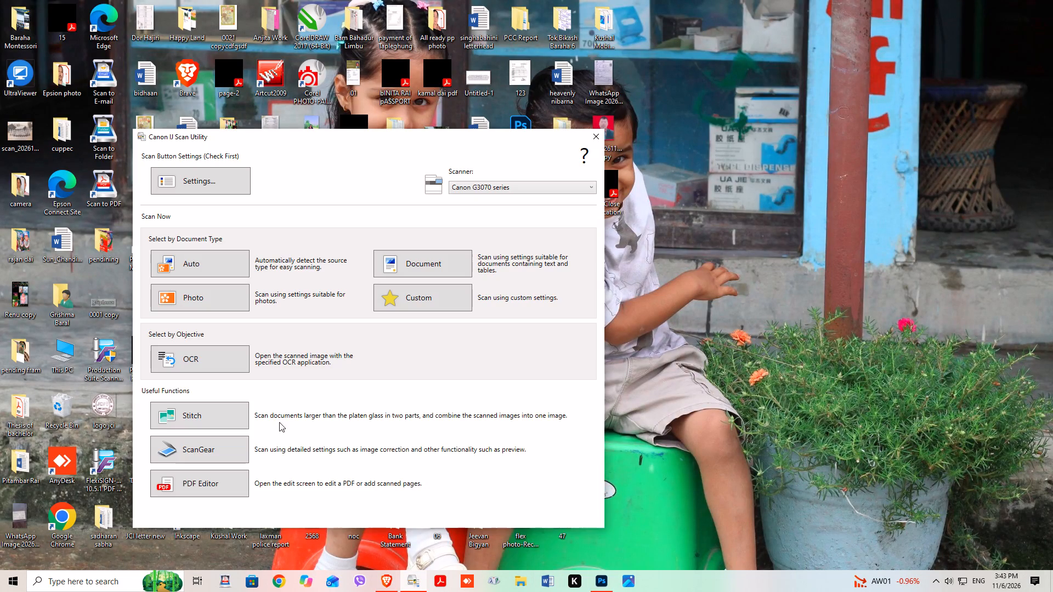
{"action": "left_click", "coordinate": [219, 304]}
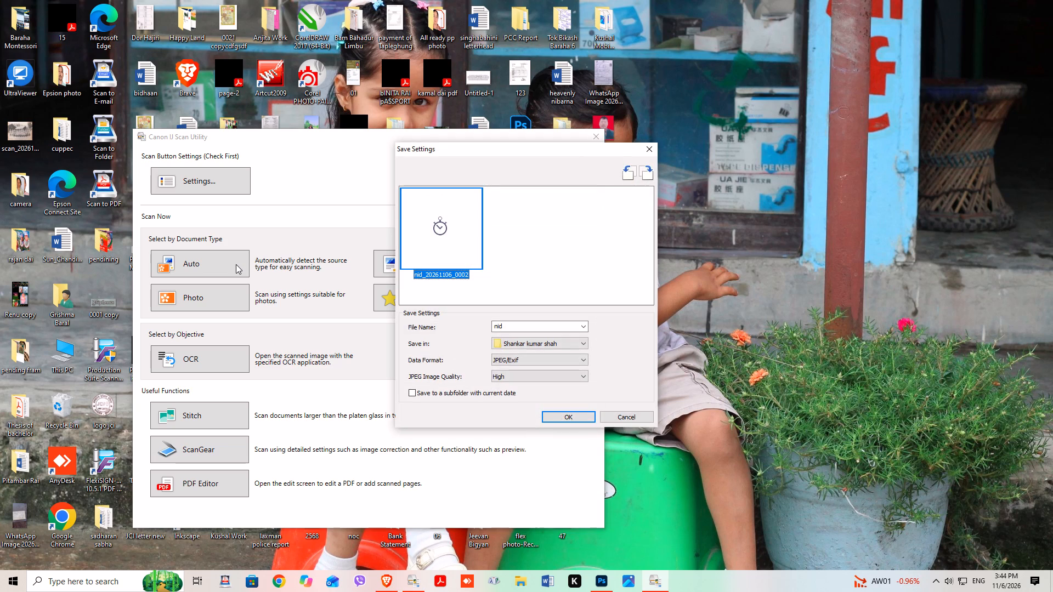
{"action": "left_click", "coordinate": [554, 416]}
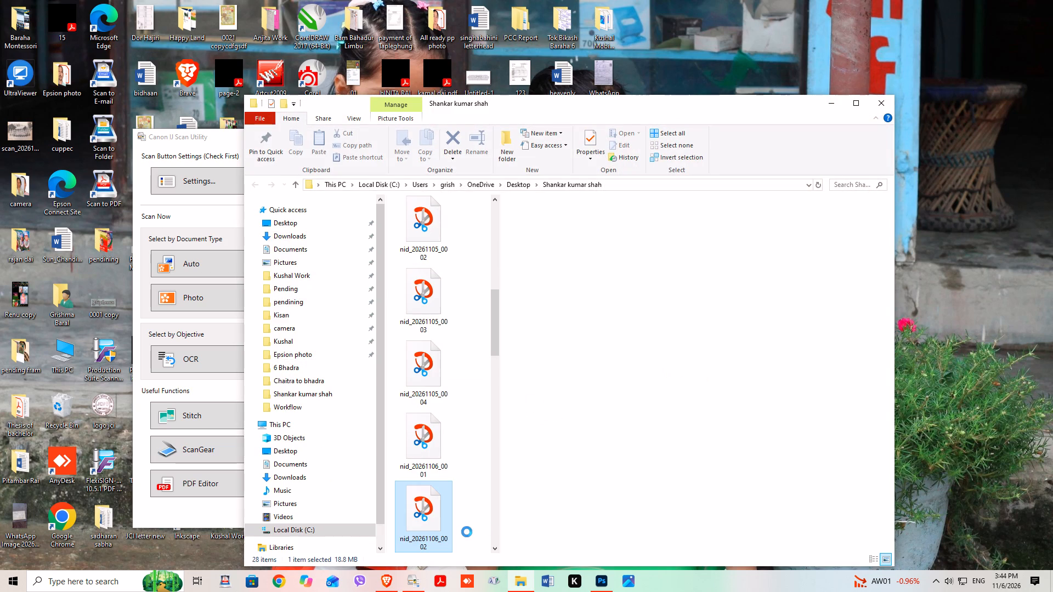
Copy the scanned file nid_20261106_0002 to the desktop and close the scan utility.
{"action": "right_click", "coordinate": [443, 527]}
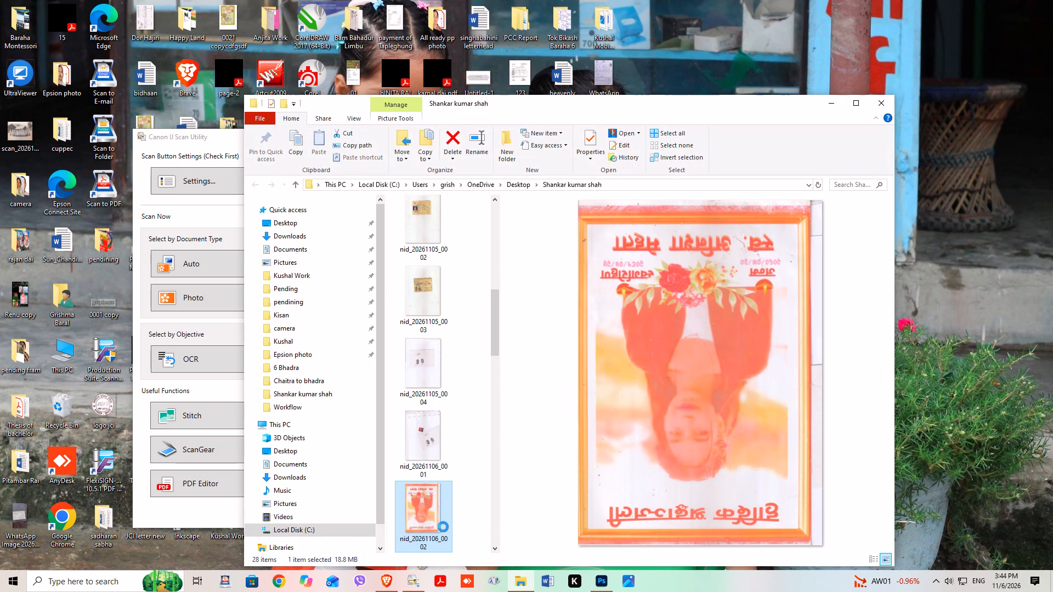
{"action": "left_click", "coordinate": [463, 462]}
{"action": "left_click", "coordinate": [833, 101]}
{"action": "right_click", "coordinate": [813, 92]}
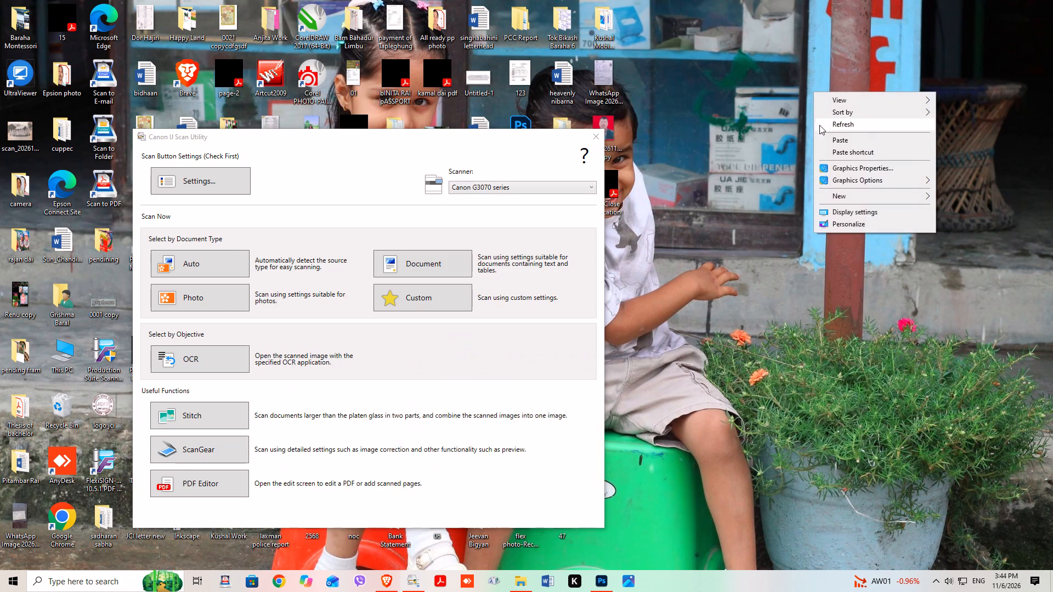
{"action": "left_click", "coordinate": [836, 140]}
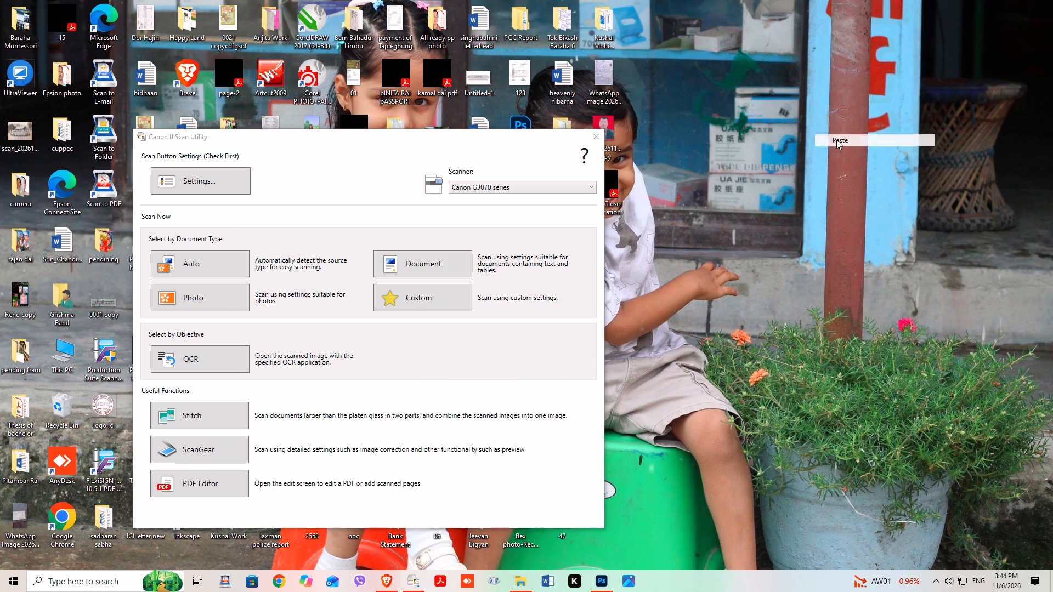
{"action": "left_click", "coordinate": [603, 138]}
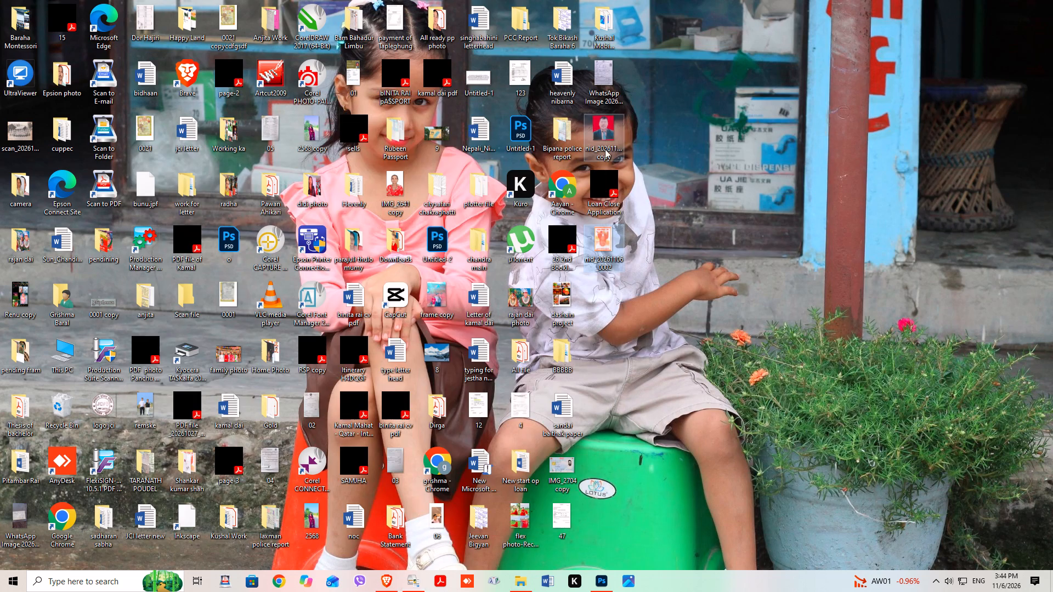
Switch to Google Chrome with the profile labelled Your Chrome and start a new design in the Zawa editor.
{"action": "left_click", "coordinate": [275, 583]}
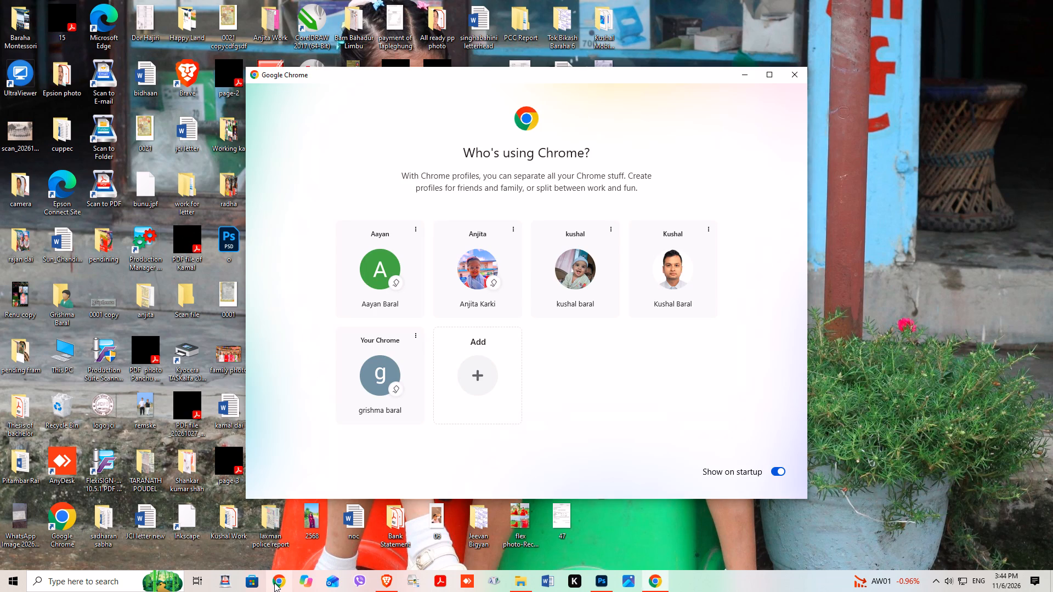
{"action": "left_click", "coordinate": [387, 374]}
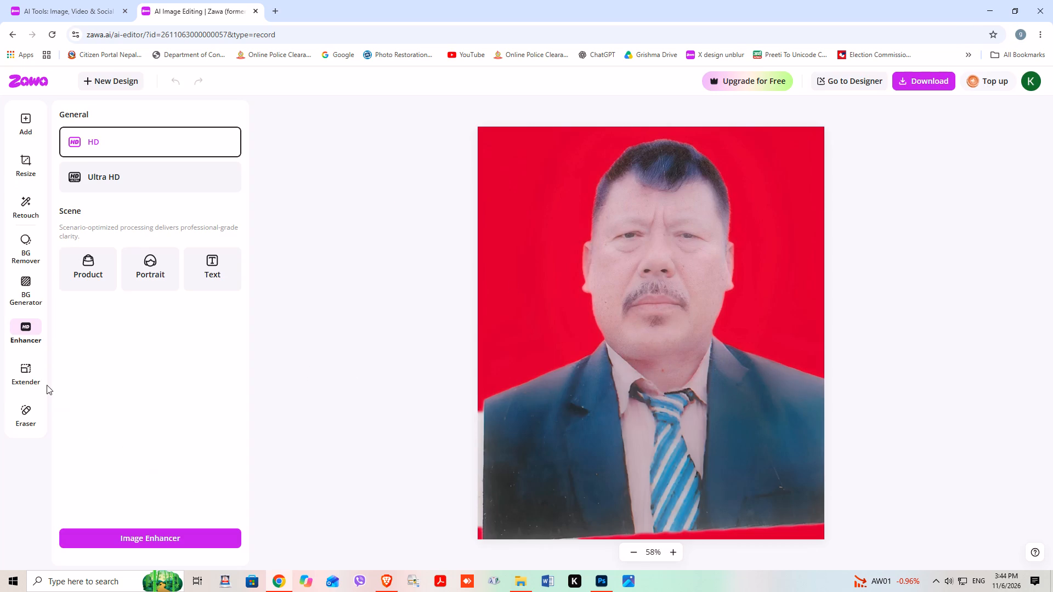
{"action": "left_click", "coordinate": [29, 380]}
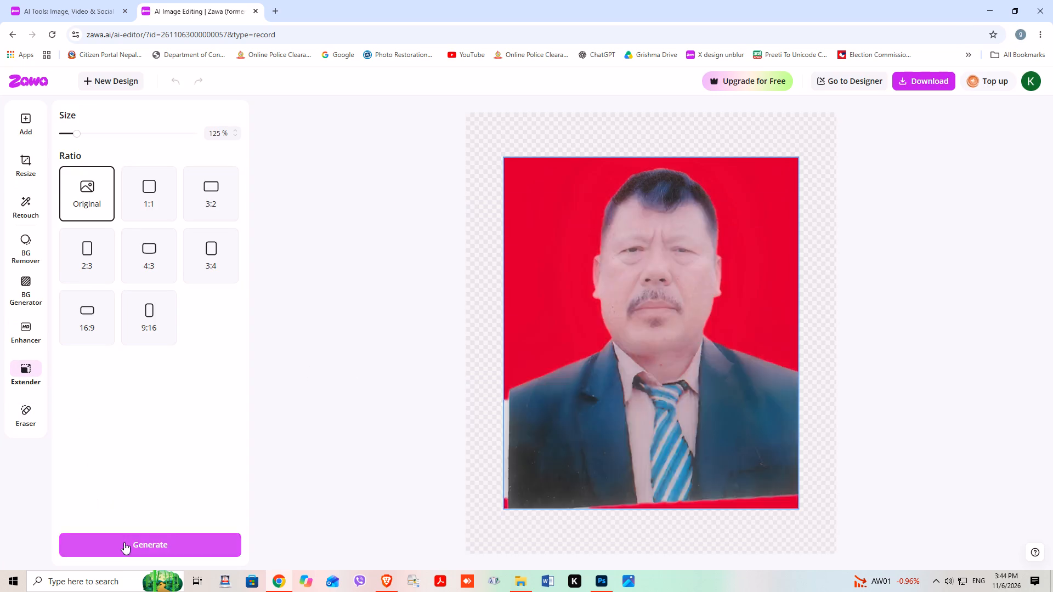
{"action": "left_click", "coordinate": [112, 83]}
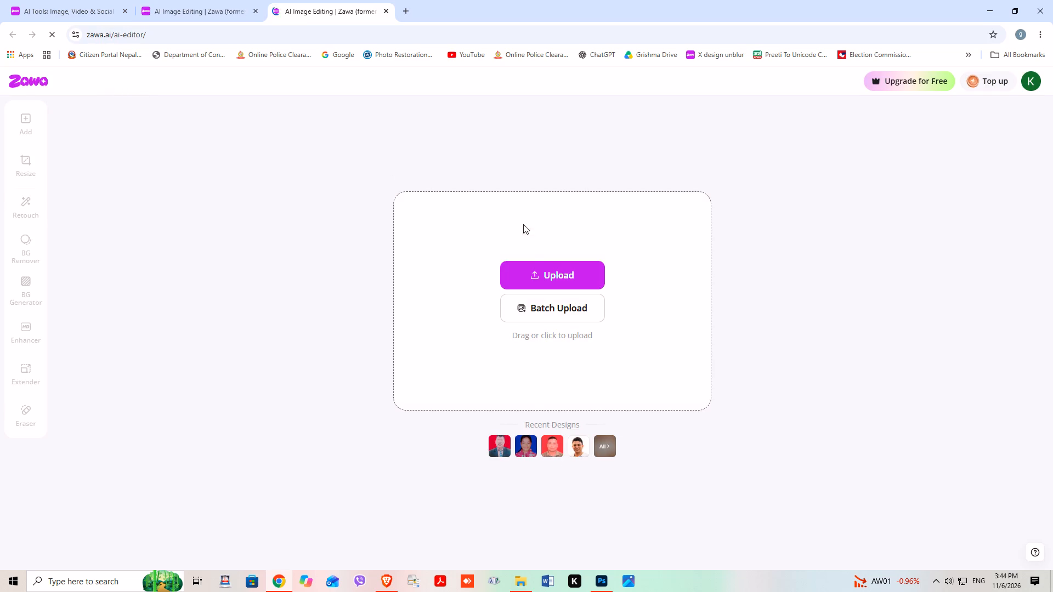
Upload the desktop image nid_20261106_0002 into the new Zawa design.
{"action": "left_click", "coordinate": [536, 270]}
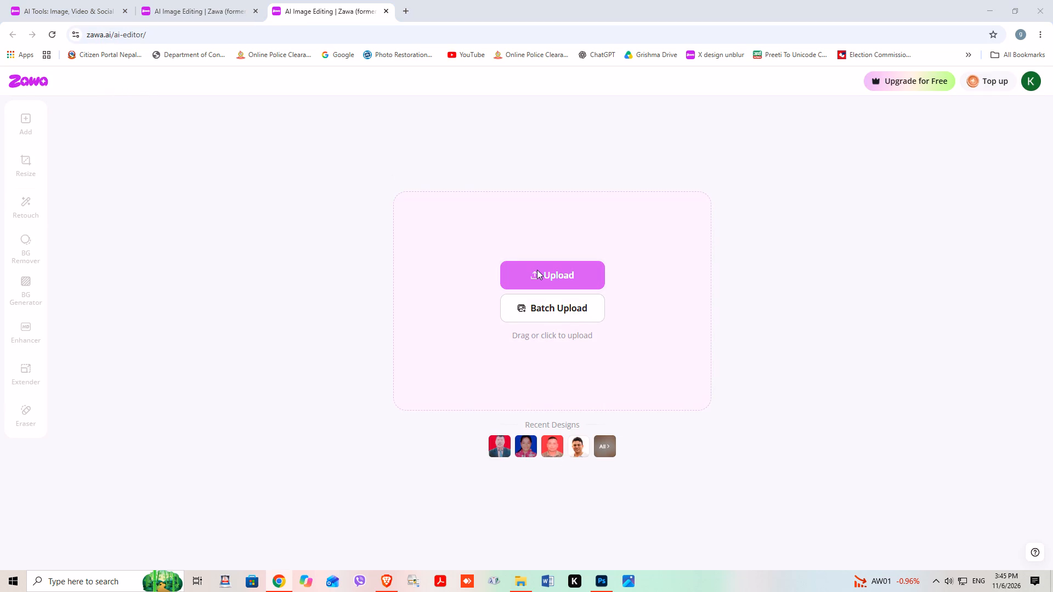
{"action": "scroll", "coordinate": [338, 279], "scroll_direction": "down", "scroll_amount": 9}
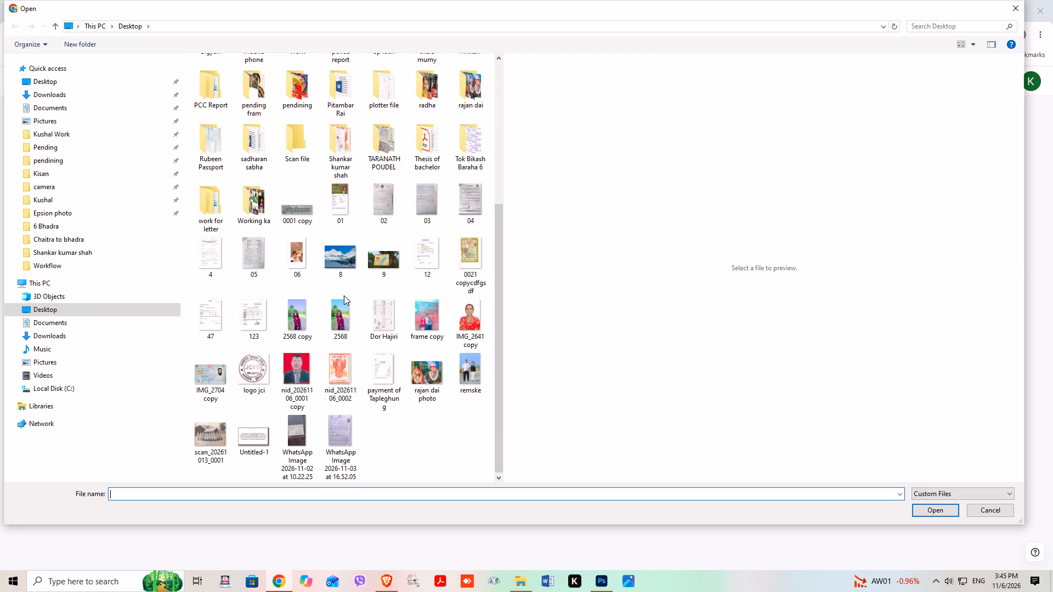
{"action": "left_click", "coordinate": [336, 375]}
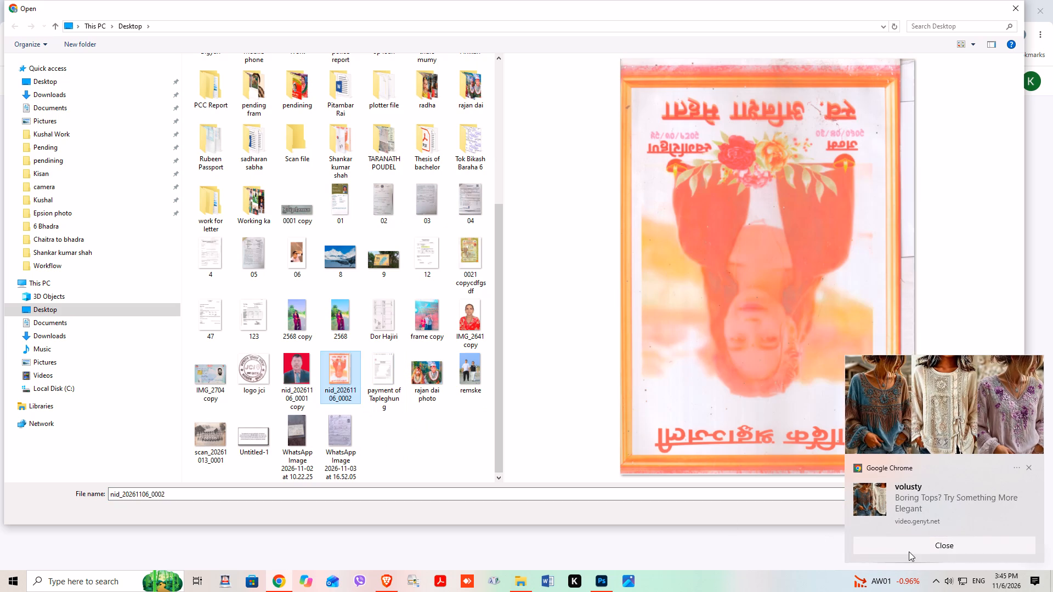
{"action": "left_click", "coordinate": [993, 309]}
{"action": "left_click", "coordinate": [1031, 470]}
{"action": "left_click", "coordinate": [939, 508]}
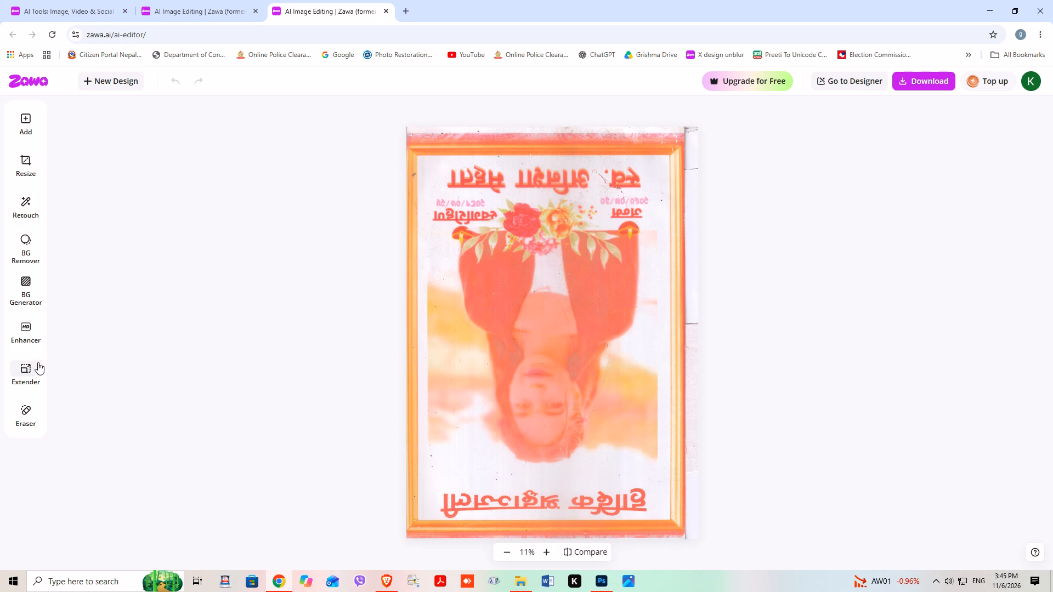
Run the image enhancer on the uploaded scan with the general HD setting.
{"action": "left_click", "coordinate": [22, 334]}
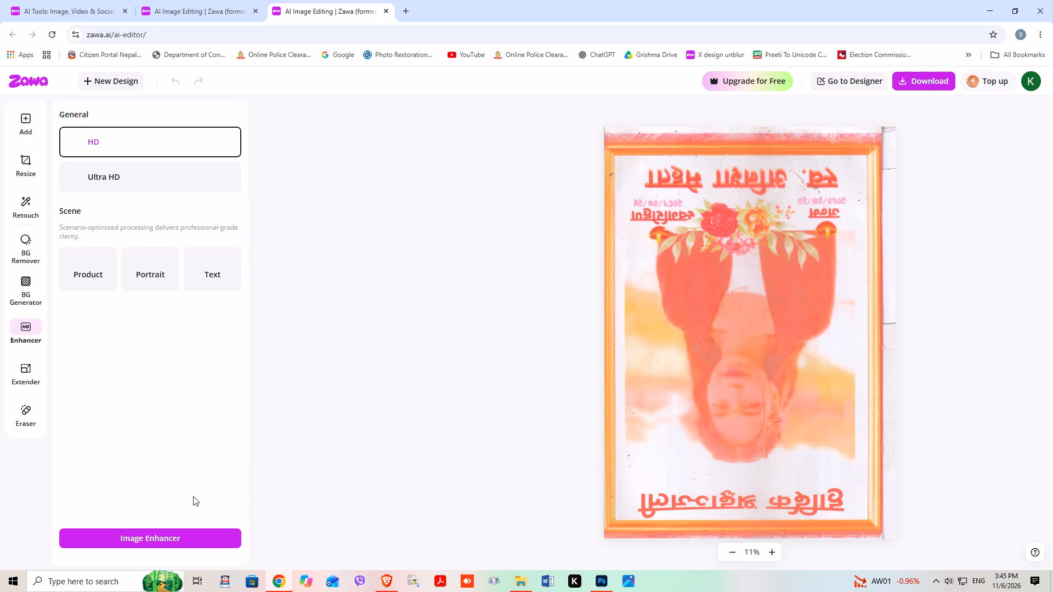
{"action": "left_click", "coordinate": [205, 537]}
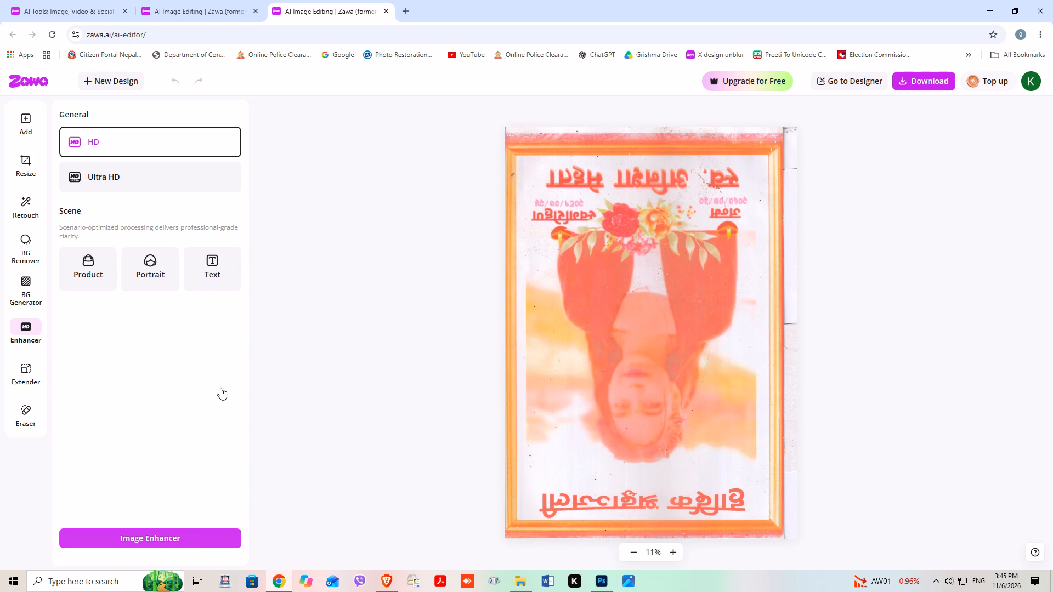
{"action": "left_click", "coordinate": [177, 535]}
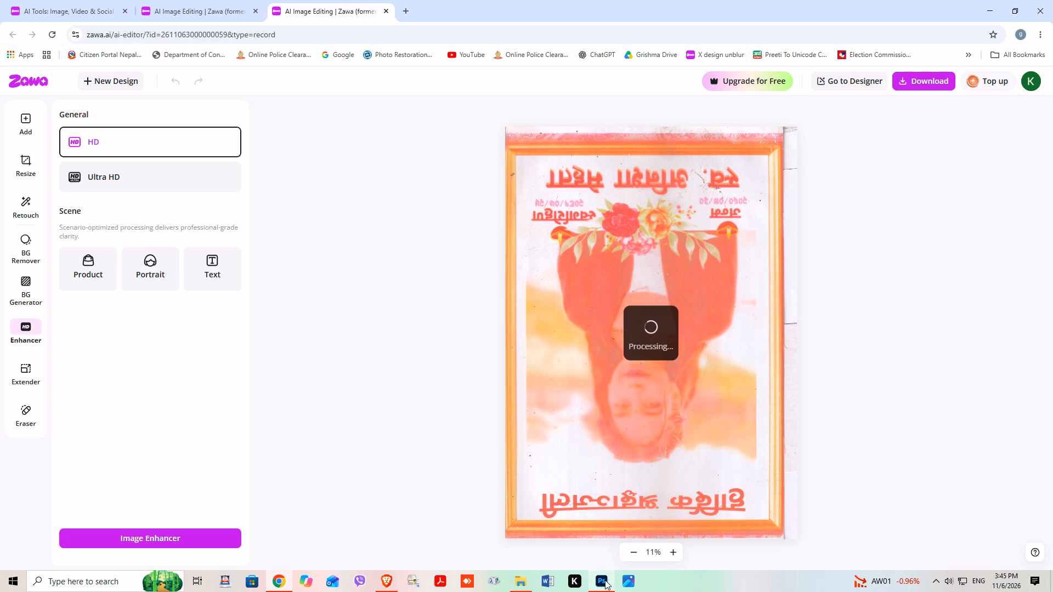
Switch to Photoshop and close Untitled-1, nid_20261106_0001 copy_Zawa.jpg and nid_20261106_0001.jpg without saving changes.
{"action": "left_click", "coordinate": [630, 554]}
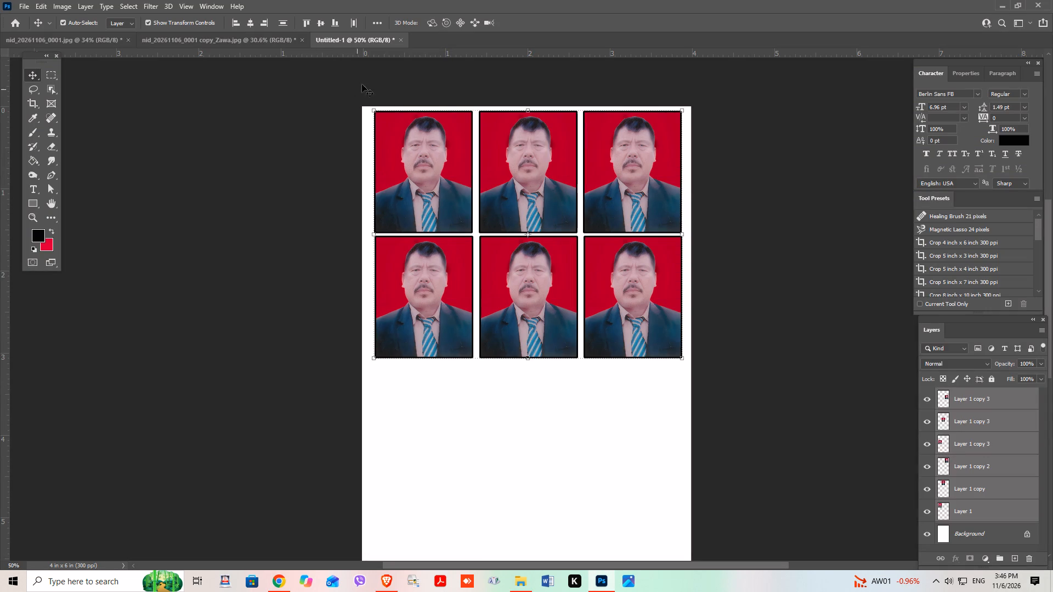
{"action": "left_click", "coordinate": [401, 39]}
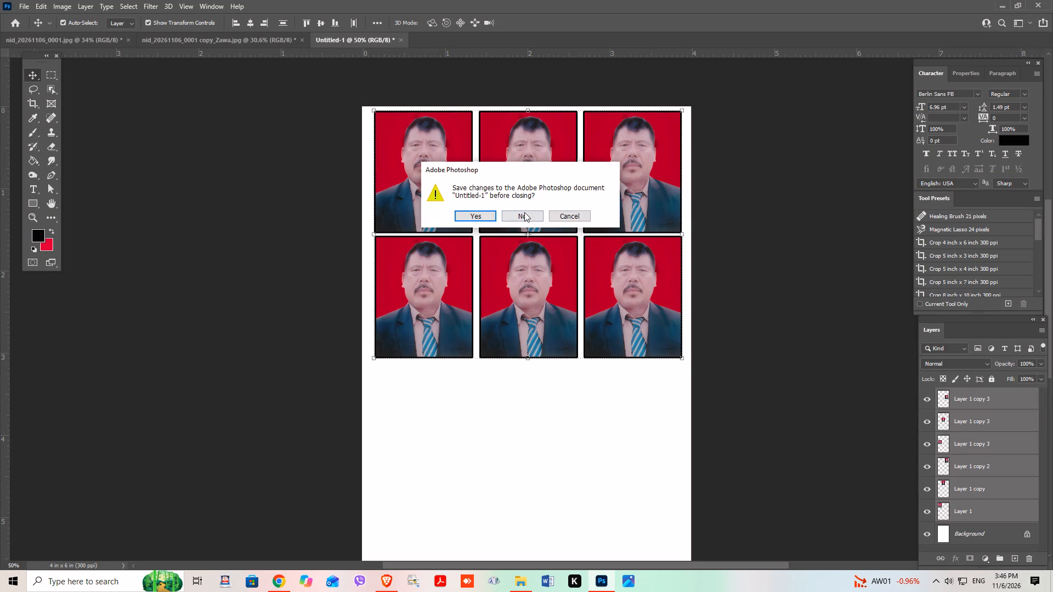
{"action": "left_click", "coordinate": [524, 212]}
{"action": "left_click", "coordinate": [303, 38]}
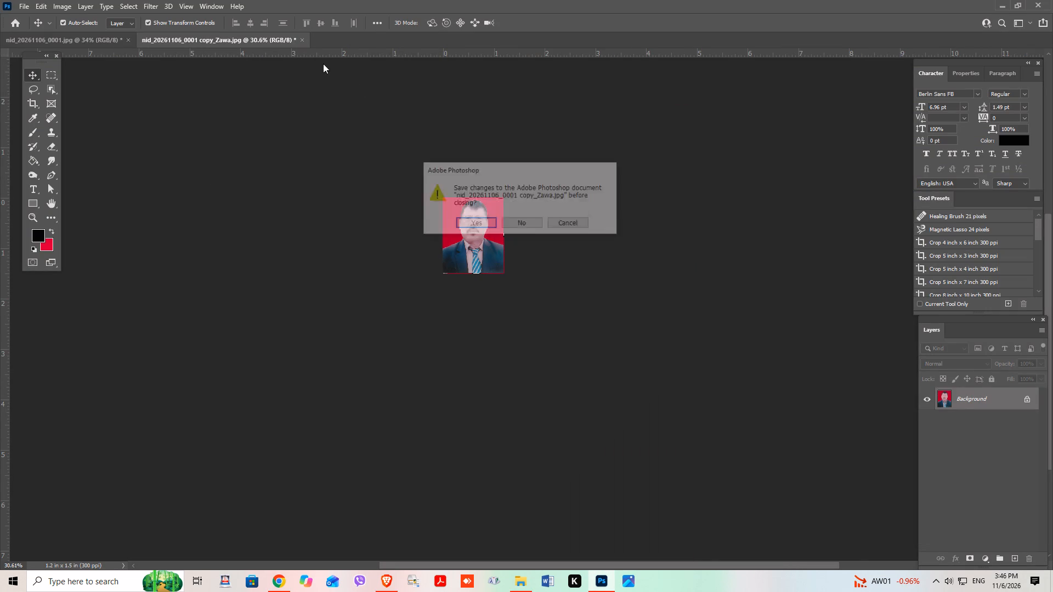
{"action": "left_click", "coordinate": [526, 227]}
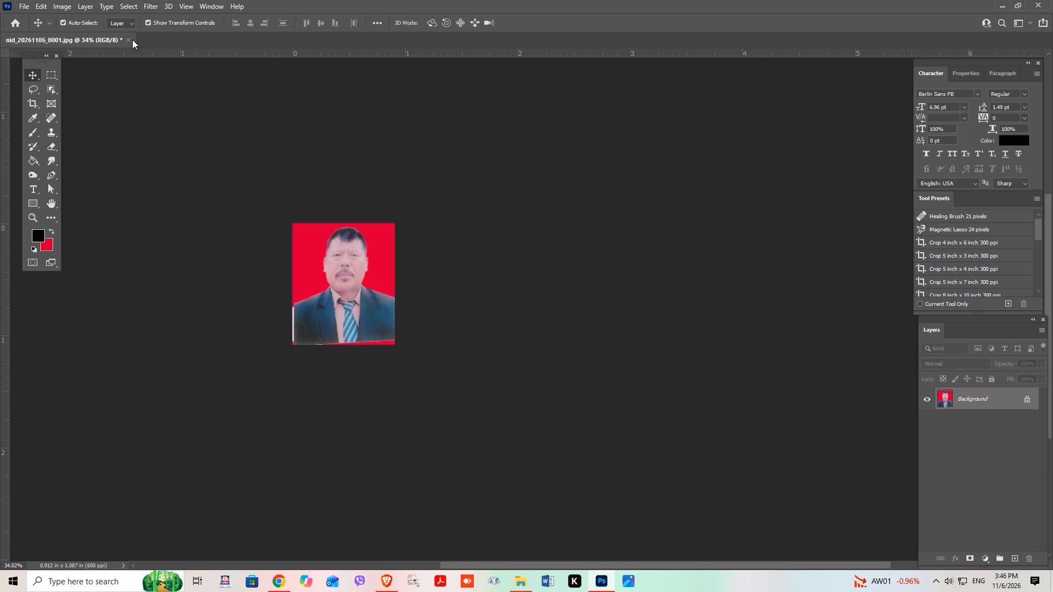
{"action": "left_click", "coordinate": [129, 38]}
{"action": "left_click", "coordinate": [517, 216]}
Bring the scanned image nid_20261106_0002 from its scan folder into Photoshop as a new document.
{"action": "left_click", "coordinate": [282, 587]}
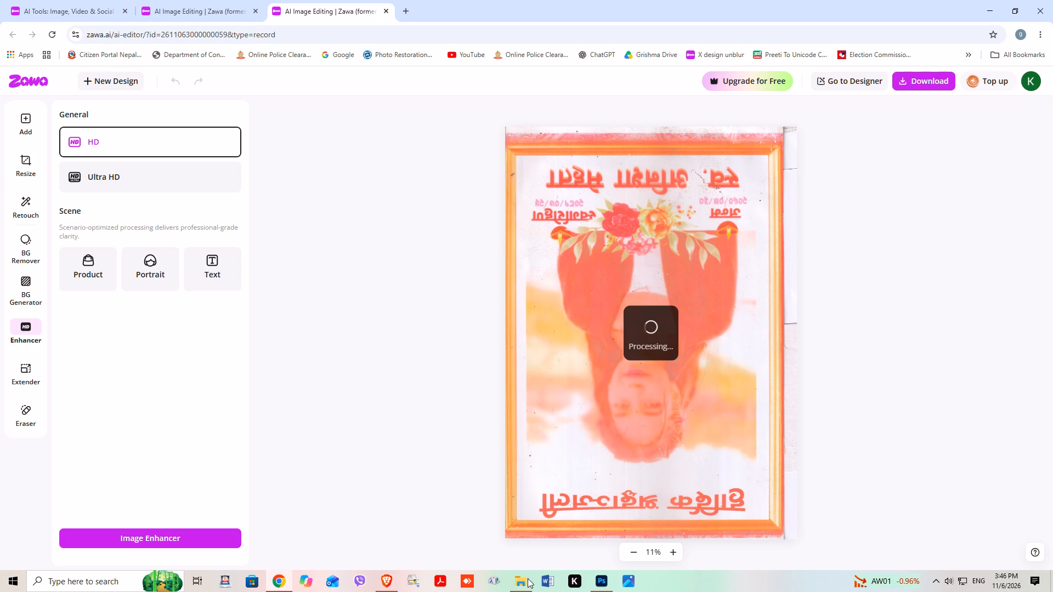
{"action": "left_click", "coordinate": [519, 590]}
{"action": "left_click_drag", "start_coordinate": [426, 520], "coordinate": [432, 519]}
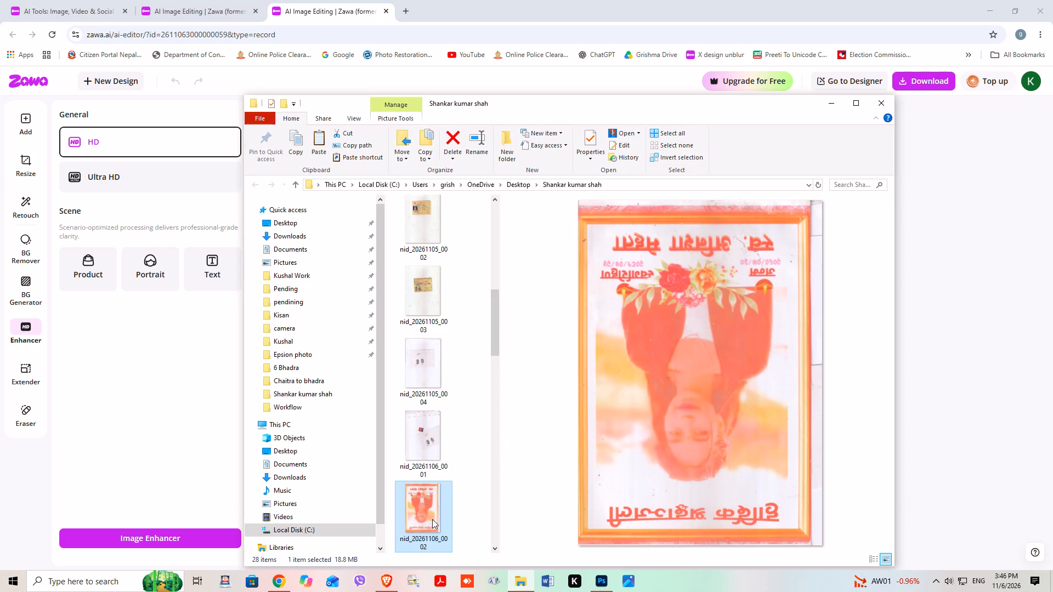
{"action": "left_click_drag", "start_coordinate": [432, 519], "coordinate": [394, 82]}
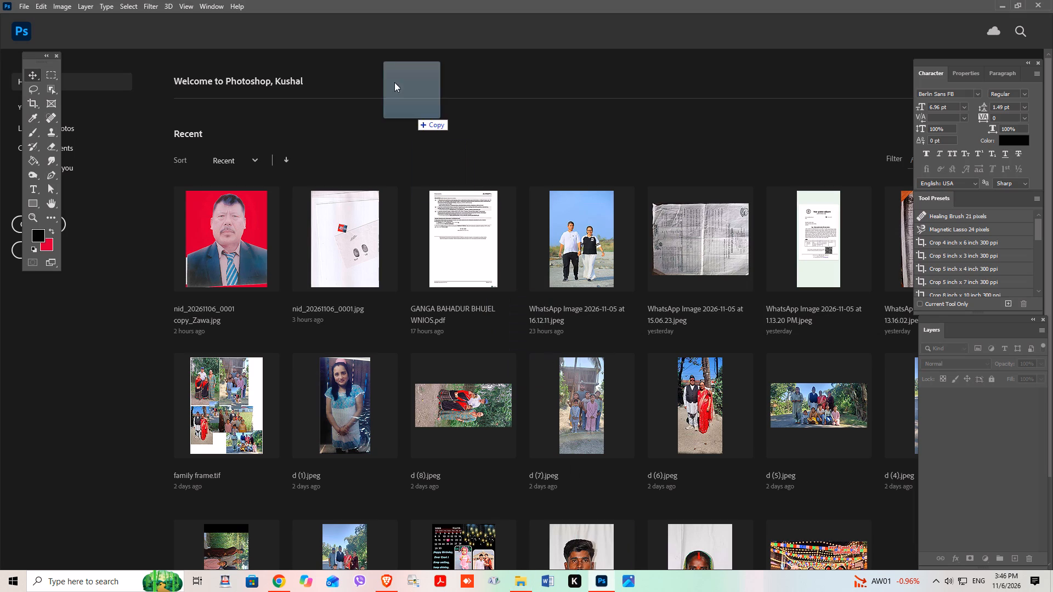
{"action": "left_click_drag", "start_coordinate": [394, 82], "coordinate": [363, 20]}
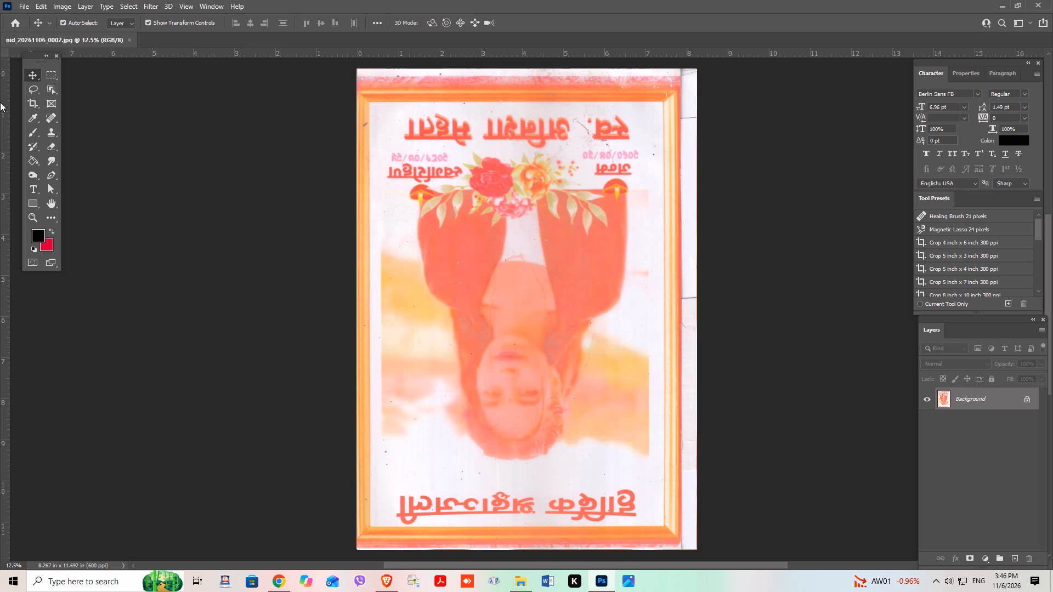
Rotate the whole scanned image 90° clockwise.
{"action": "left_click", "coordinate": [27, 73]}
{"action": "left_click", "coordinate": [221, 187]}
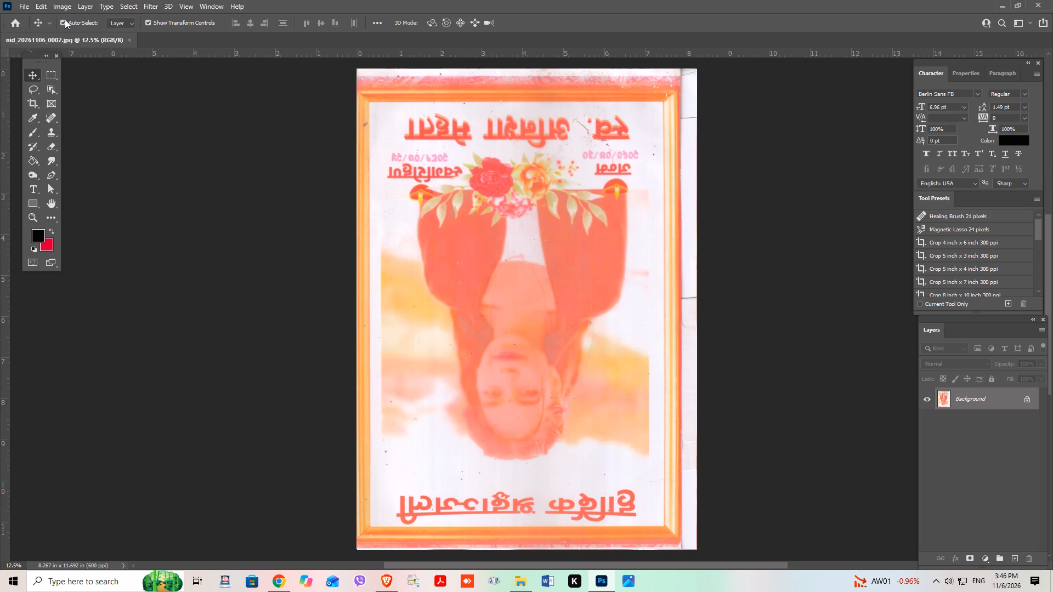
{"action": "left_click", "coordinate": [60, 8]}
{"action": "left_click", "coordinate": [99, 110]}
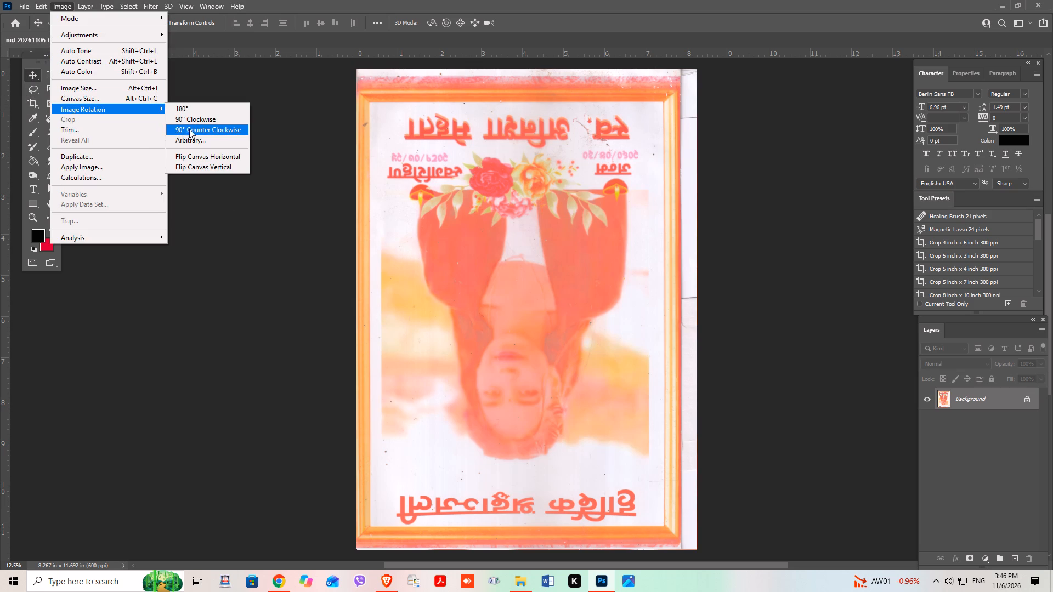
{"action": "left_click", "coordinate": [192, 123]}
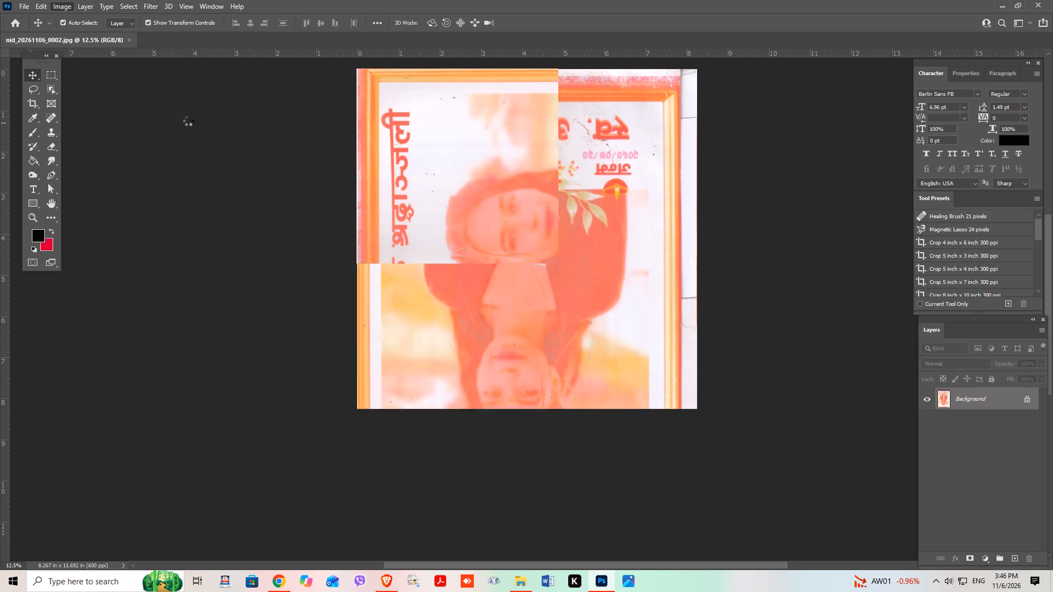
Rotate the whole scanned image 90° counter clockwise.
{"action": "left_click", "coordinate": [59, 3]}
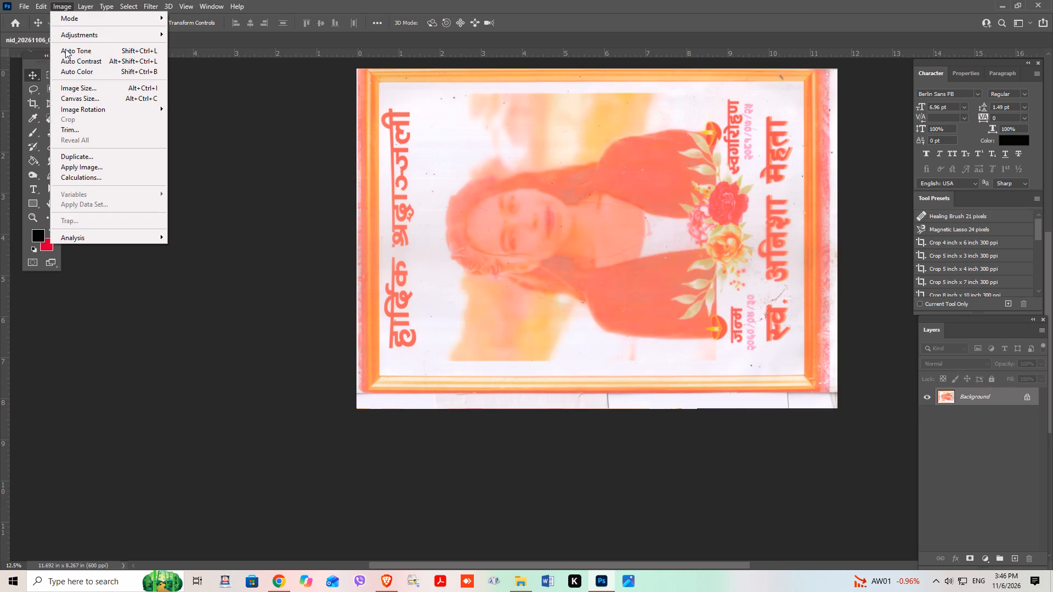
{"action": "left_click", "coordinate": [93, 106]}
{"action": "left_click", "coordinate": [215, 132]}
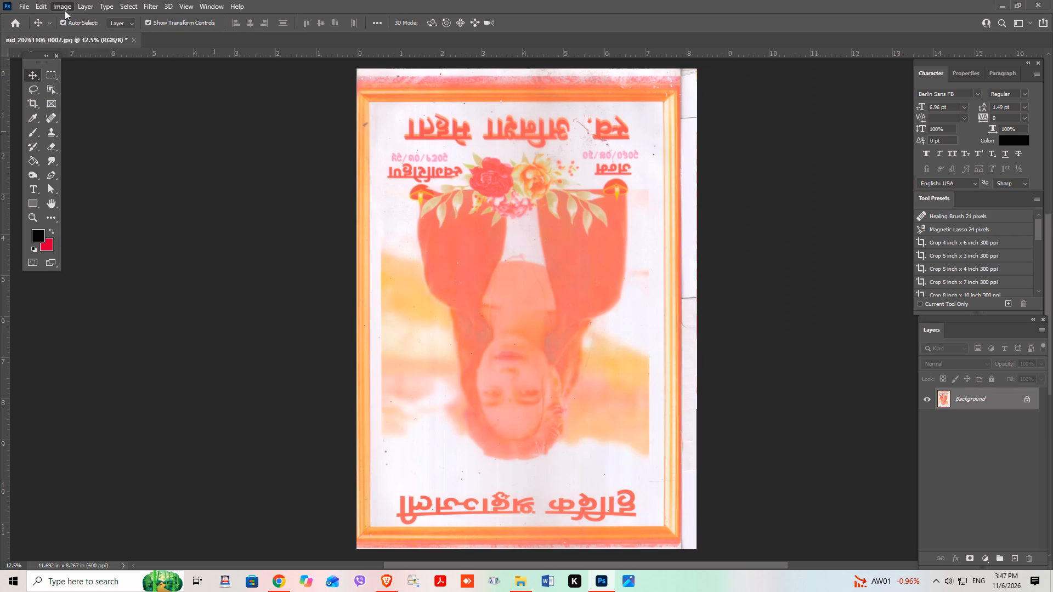
Rotate the whole scanned image 90° counter clockwise twice so that the portrait stands upright.
{"action": "left_click", "coordinate": [63, 7]}
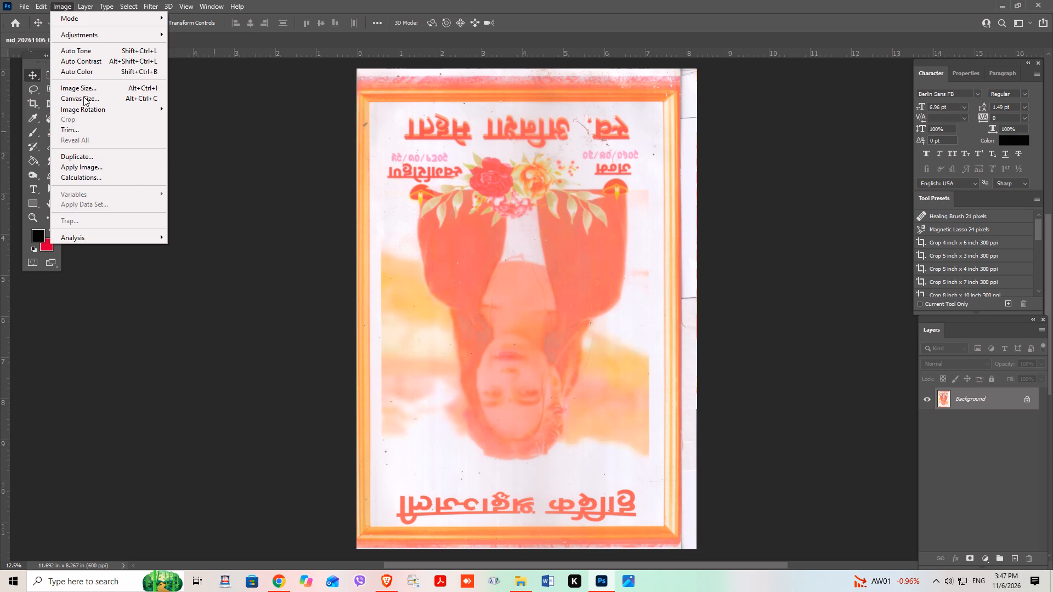
{"action": "left_click", "coordinate": [102, 109]}
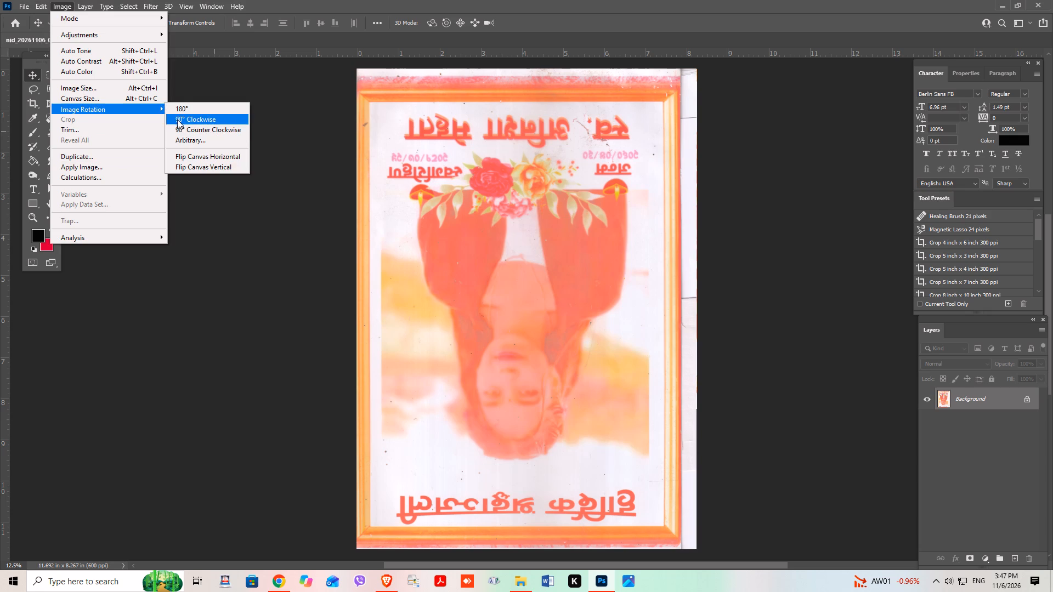
{"action": "left_click", "coordinate": [184, 126]}
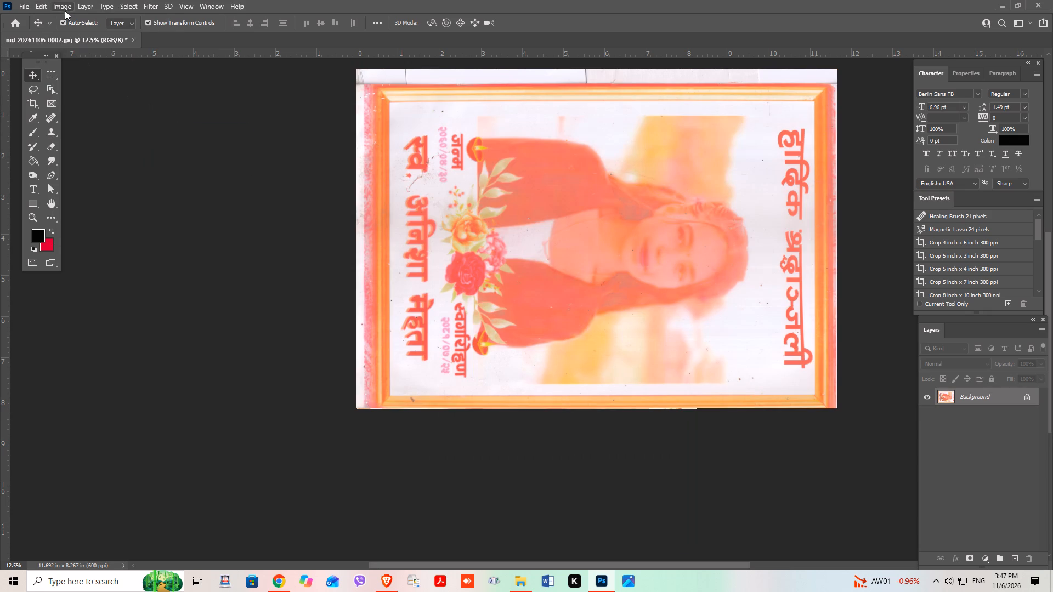
{"action": "left_click", "coordinate": [63, 7]}
{"action": "left_click", "coordinate": [105, 111]}
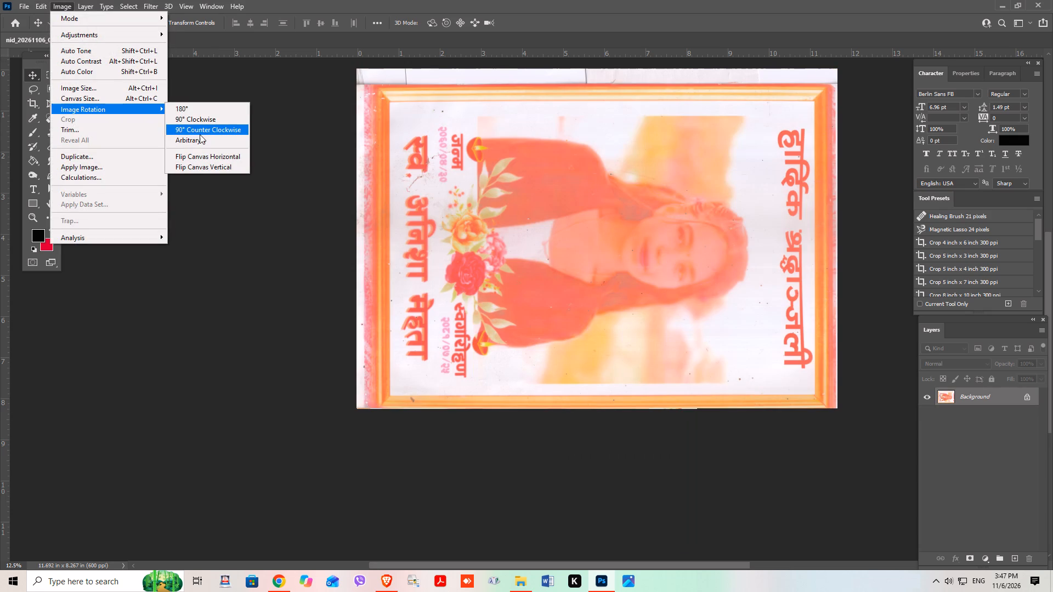
{"action": "left_click", "coordinate": [200, 131]}
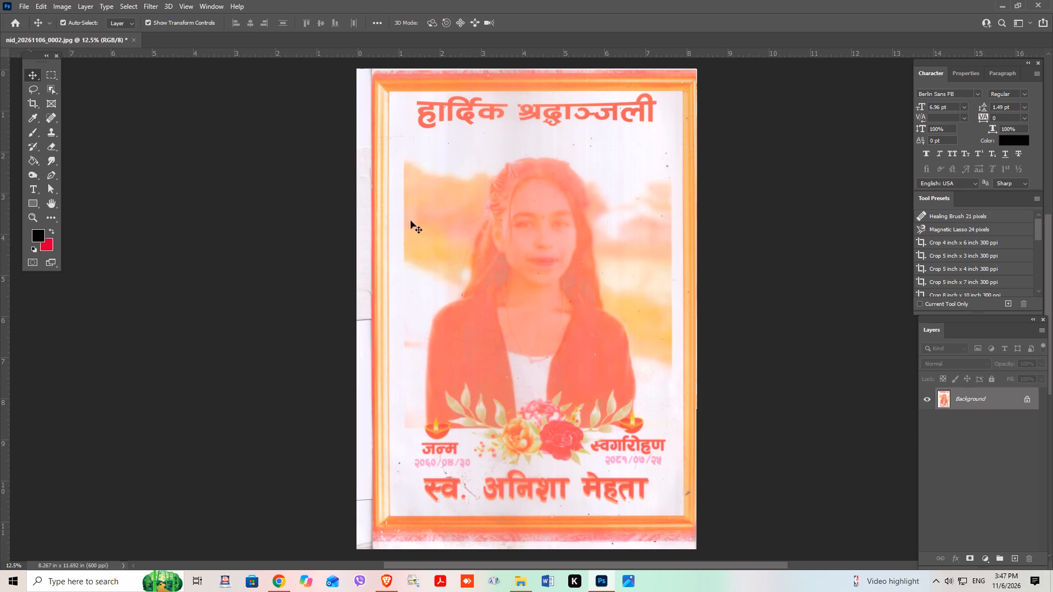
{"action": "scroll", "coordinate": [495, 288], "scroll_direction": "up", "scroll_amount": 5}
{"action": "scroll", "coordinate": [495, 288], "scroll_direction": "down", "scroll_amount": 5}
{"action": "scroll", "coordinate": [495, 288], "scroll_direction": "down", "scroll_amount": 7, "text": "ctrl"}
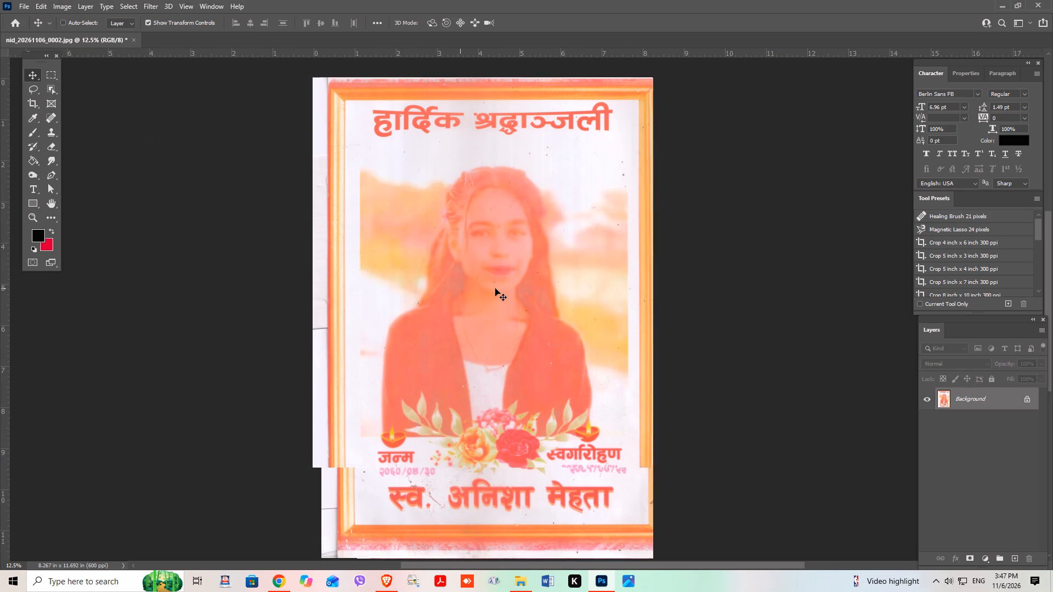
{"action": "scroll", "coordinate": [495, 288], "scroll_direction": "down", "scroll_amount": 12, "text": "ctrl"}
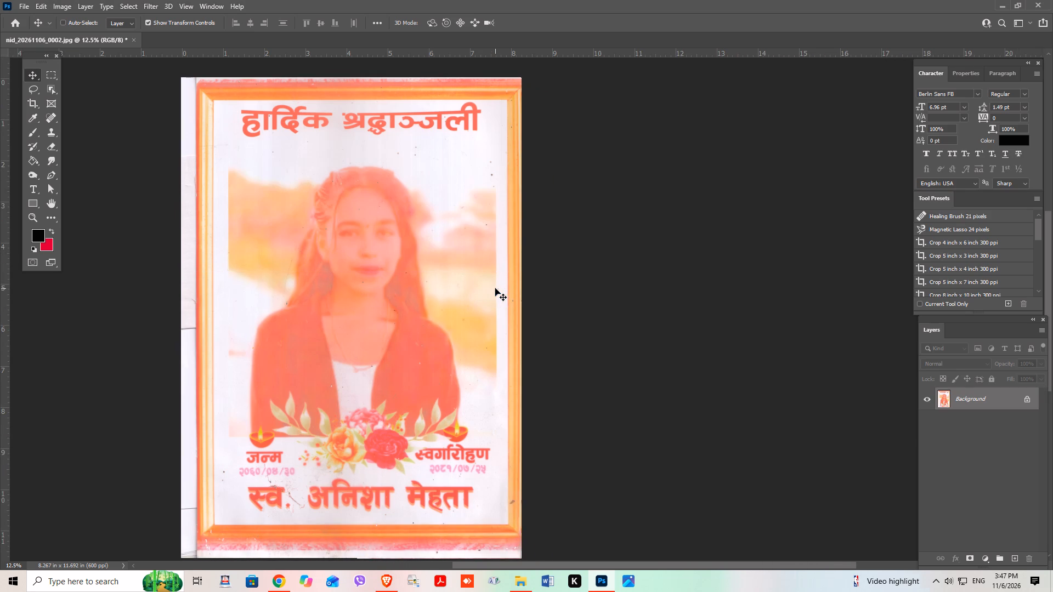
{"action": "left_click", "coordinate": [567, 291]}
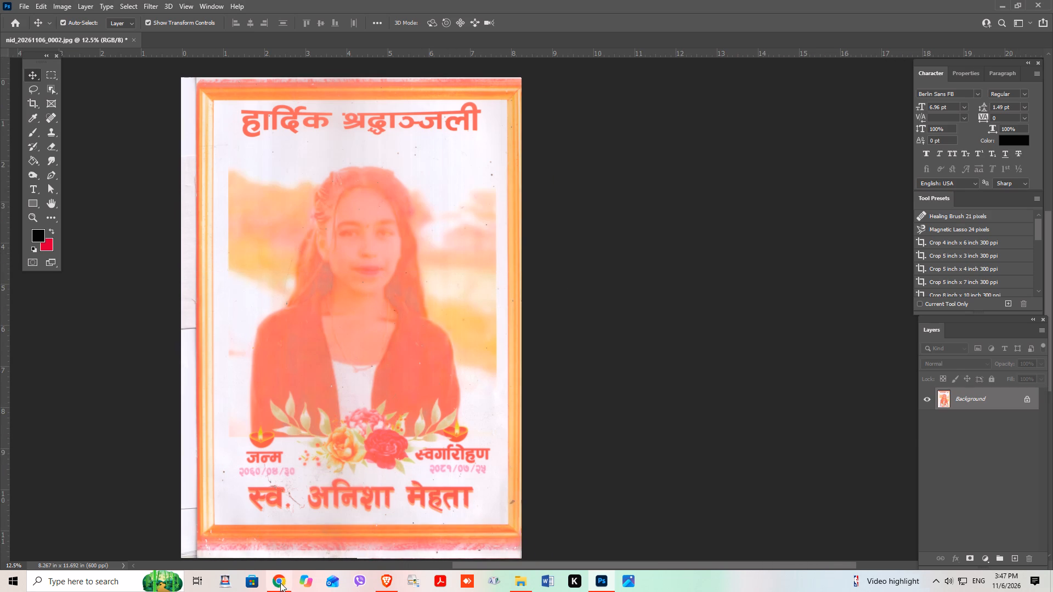
Switch to Chrome, close the two Zawa image editing tabs and close the browser window.
{"action": "left_click", "coordinate": [279, 583]}
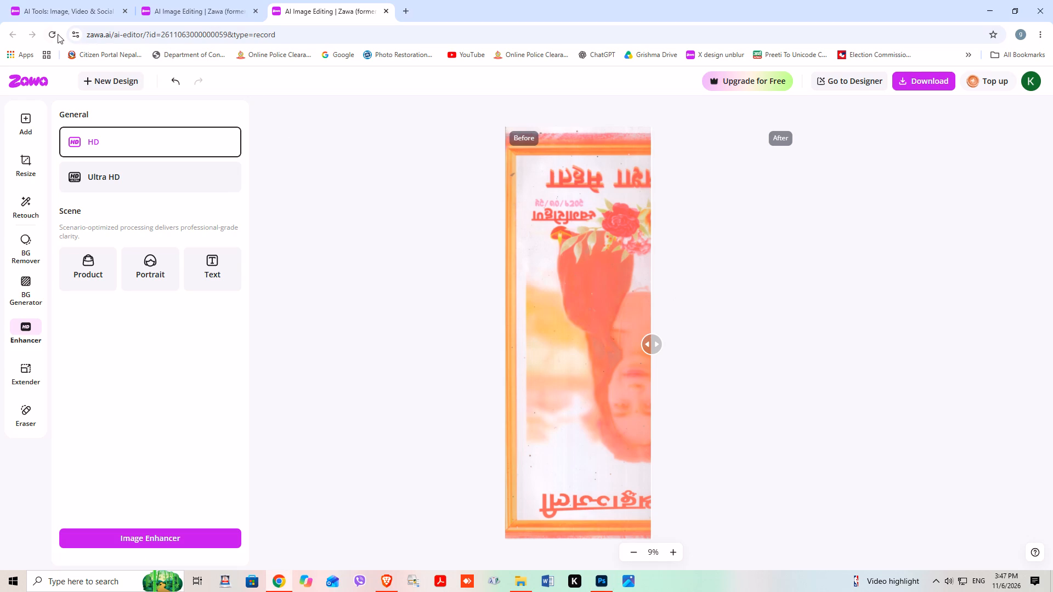
{"action": "left_click", "coordinate": [386, 9]}
{"action": "left_click", "coordinate": [255, 13]}
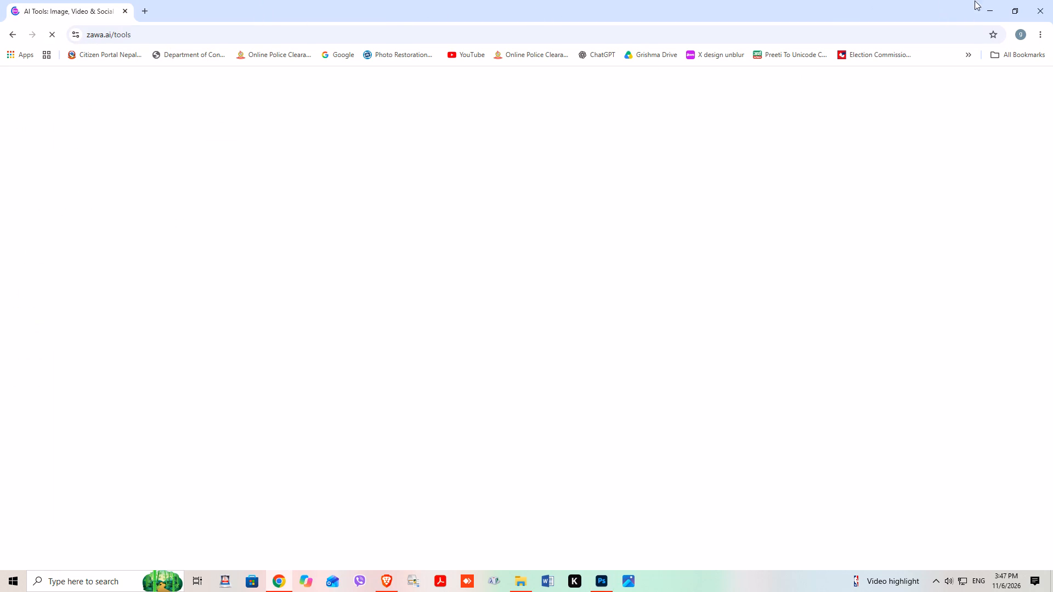
{"action": "left_click", "coordinate": [1041, 3]}
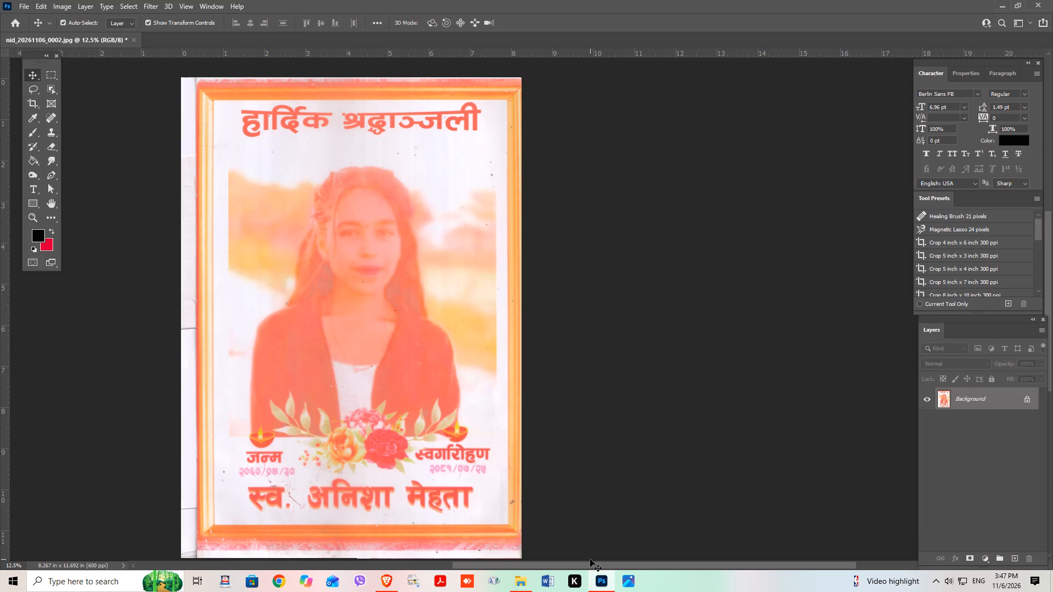
Perspective-crop the scan to the white area inside the golden frame, about 7.17 by 10.34 in.
{"action": "scroll", "coordinate": [587, 538], "scroll_direction": "down", "scroll_amount": 5}
{"action": "scroll", "coordinate": [554, 469], "scroll_direction": "up", "scroll_amount": 4}
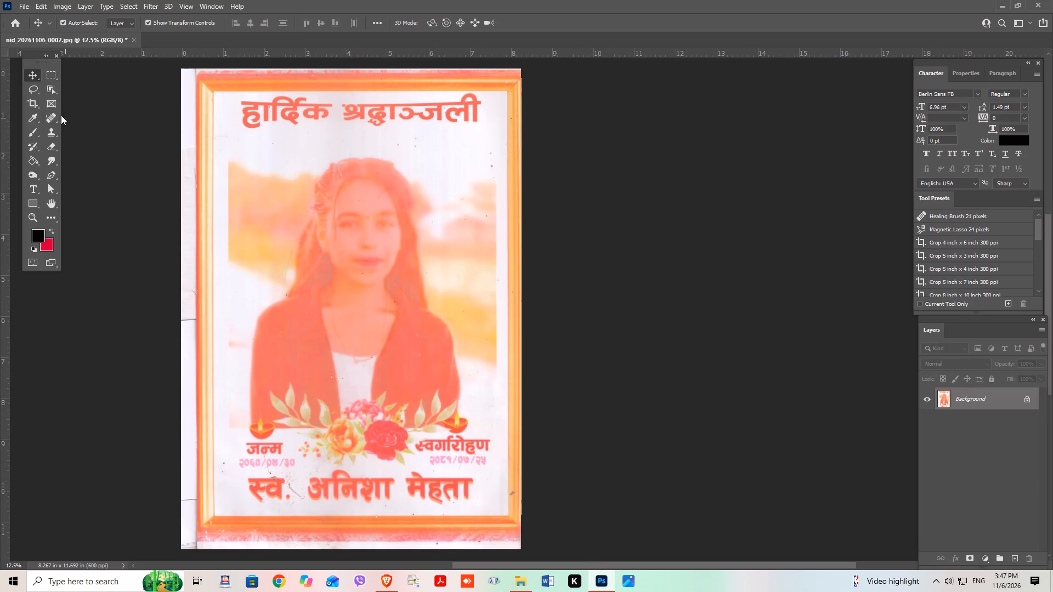
{"action": "right_click", "coordinate": [33, 100]}
{"action": "left_click", "coordinate": [73, 112]}
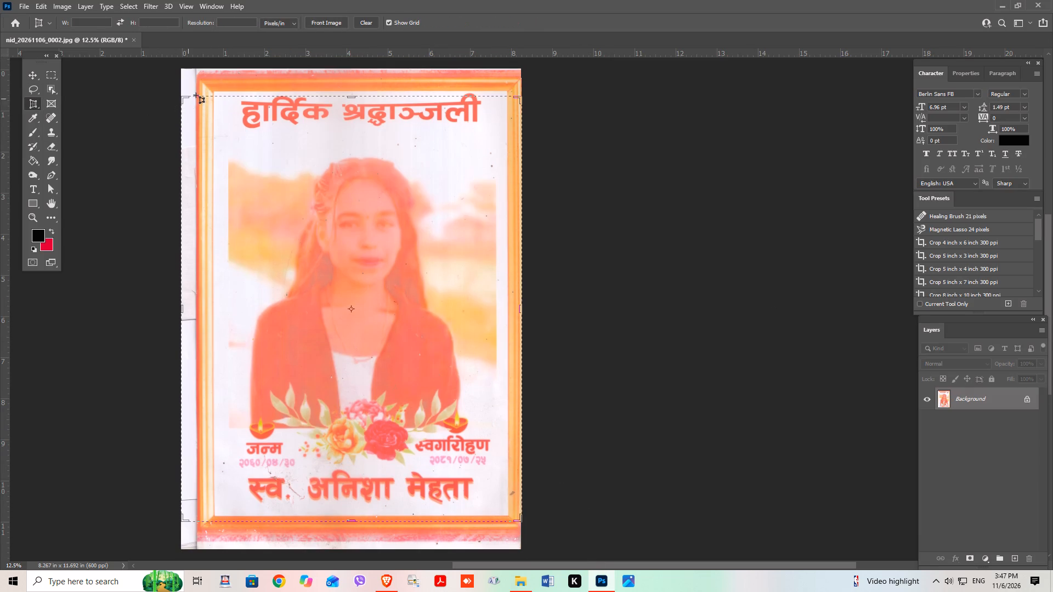
{"action": "left_click_drag", "start_coordinate": [213, 91], "coordinate": [512, 508]}
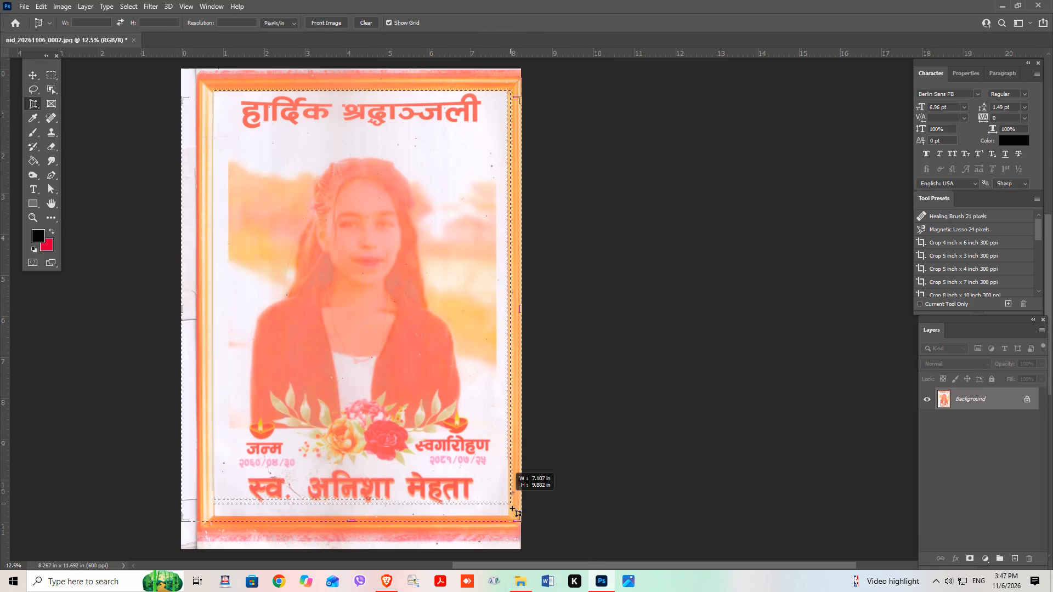
{"action": "left_click_drag", "start_coordinate": [512, 508], "coordinate": [510, 515]}
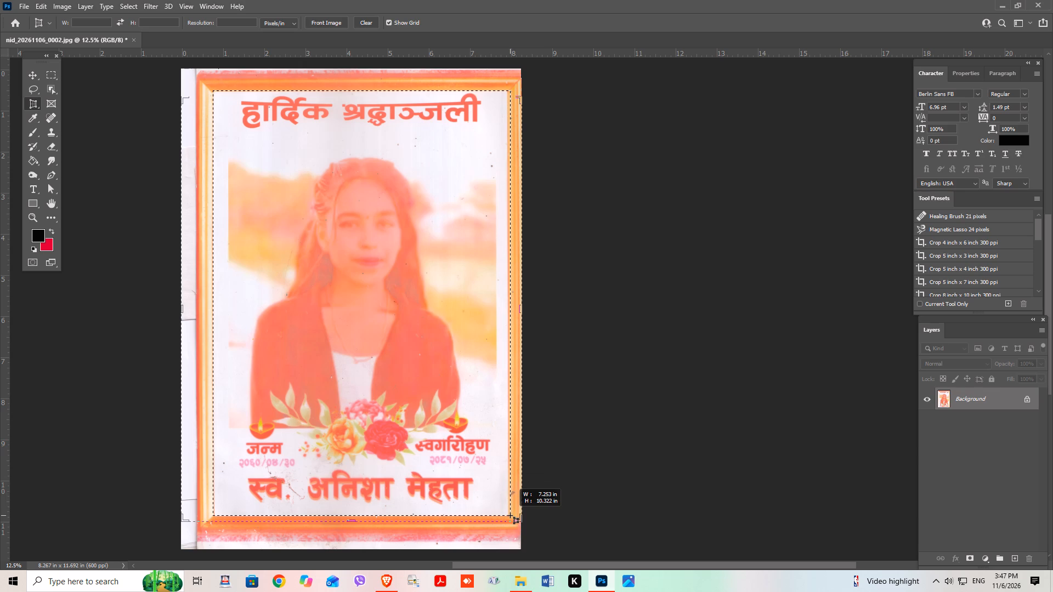
{"action": "left_click_drag", "start_coordinate": [510, 515], "coordinate": [507, 515]}
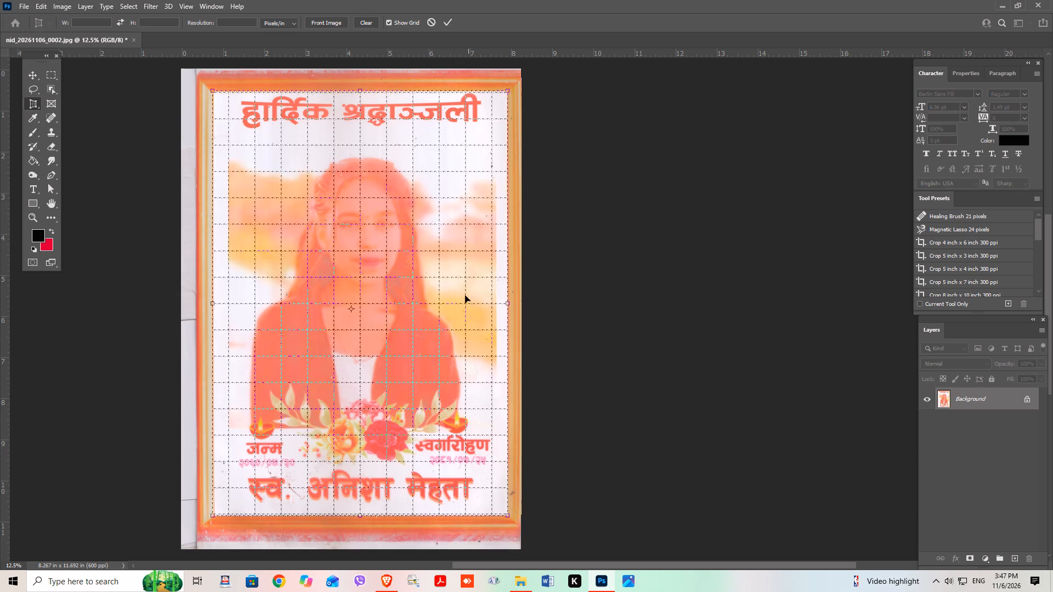
{"action": "left_click", "coordinate": [447, 21]}
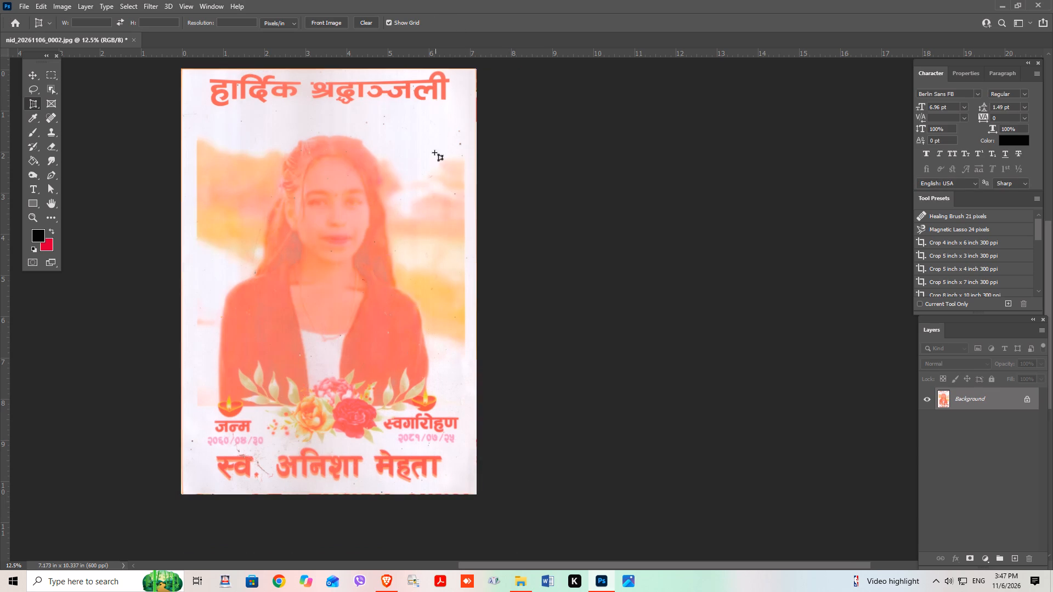
Open the cropped image in the Camera Raw Filter and set the orange saturation to -63 in the Color Mixer.
{"action": "scroll", "coordinate": [390, 257], "scroll_direction": "up", "scroll_amount": 8}
{"action": "left_click", "coordinate": [32, 72]}
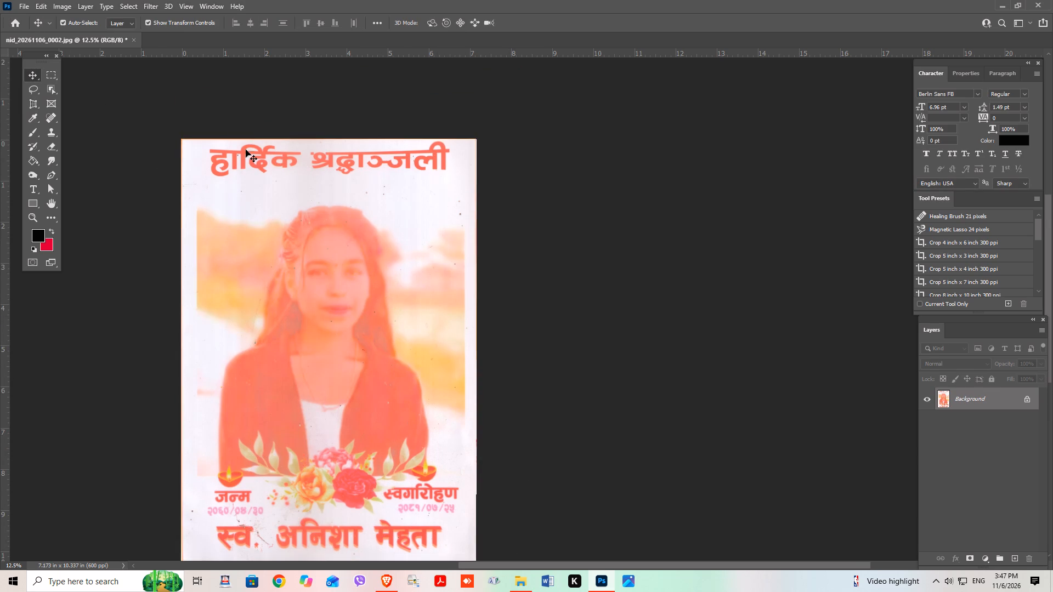
{"action": "left_click", "coordinate": [564, 298]}
{"action": "scroll", "coordinate": [389, 316], "scroll_direction": "down", "scroll_amount": 4}
{"action": "left_click", "coordinate": [380, 308]}
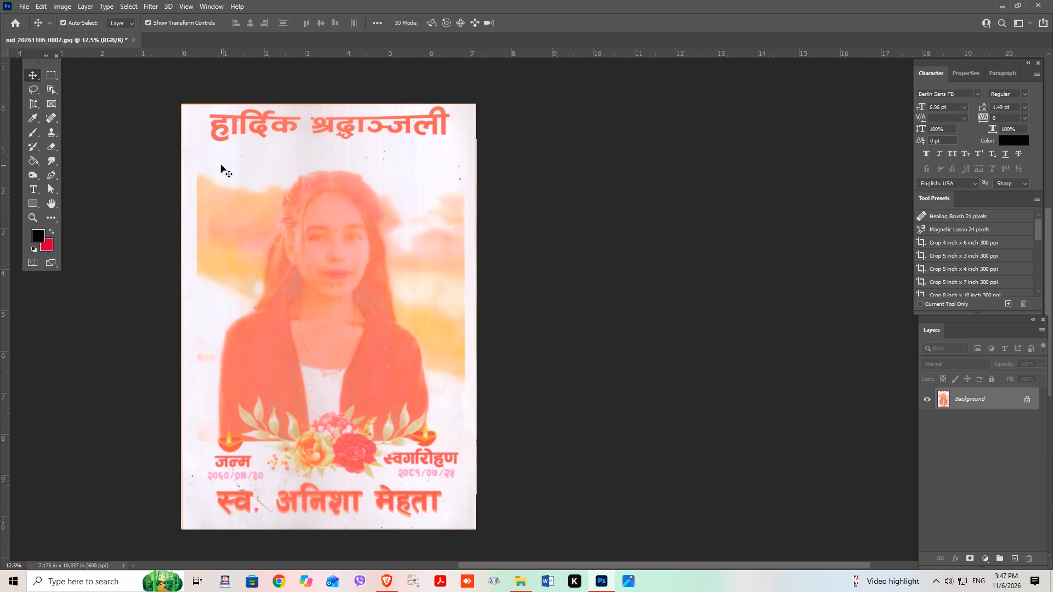
{"action": "left_click", "coordinate": [147, 1]}
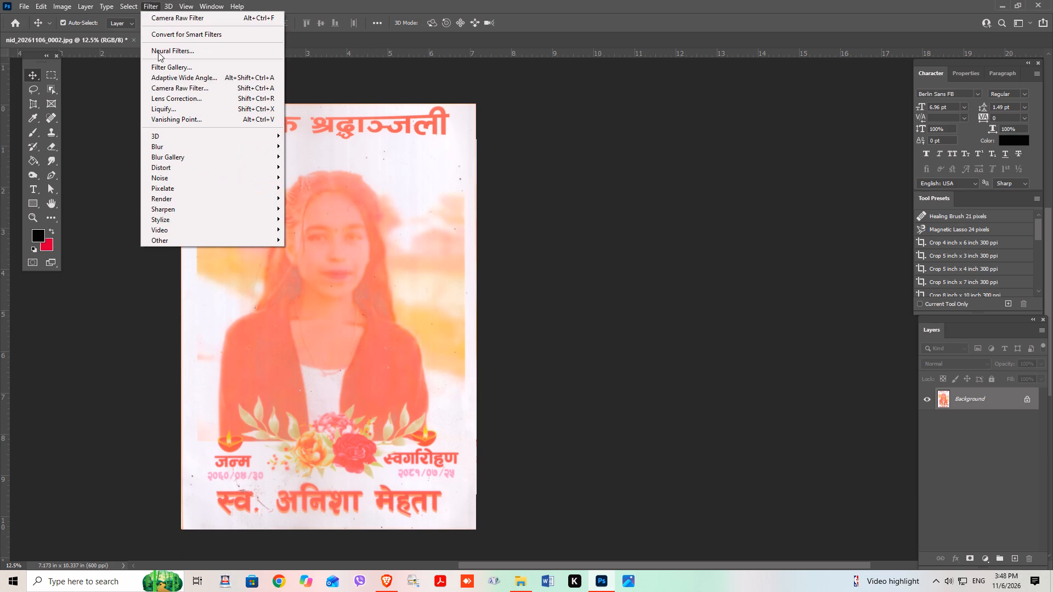
{"action": "left_click", "coordinate": [182, 90]}
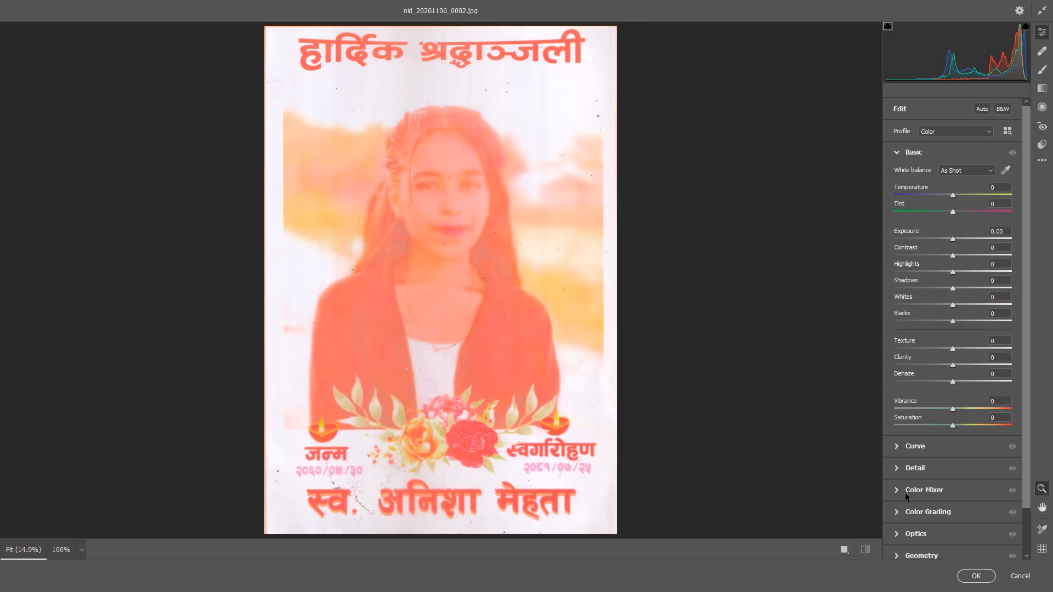
{"action": "left_click", "coordinate": [896, 493]}
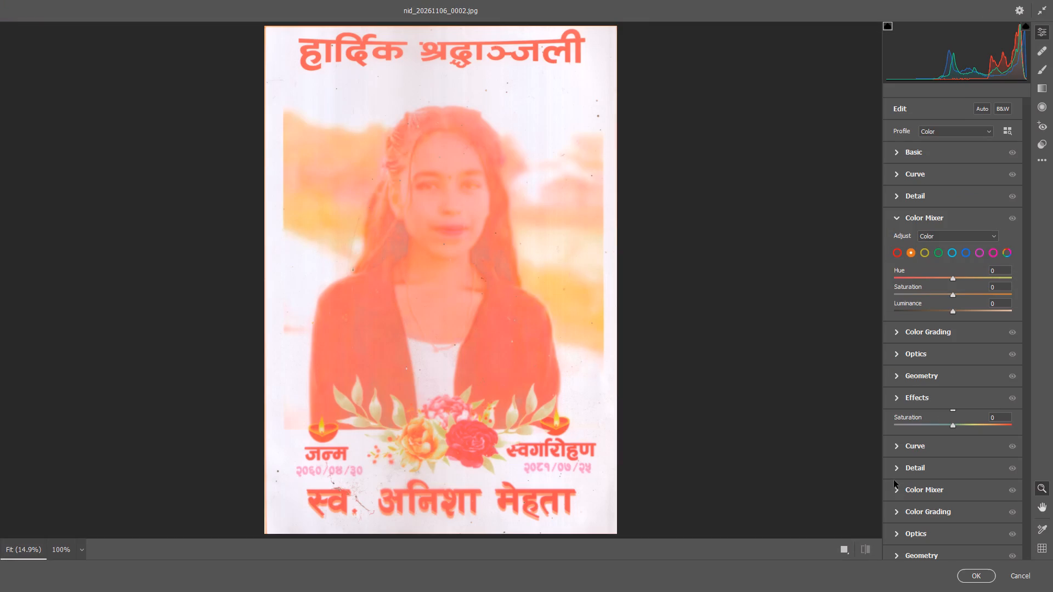
{"action": "left_click", "coordinate": [952, 296]}
{"action": "left_click_drag", "start_coordinate": [952, 295], "coordinate": [943, 295]}
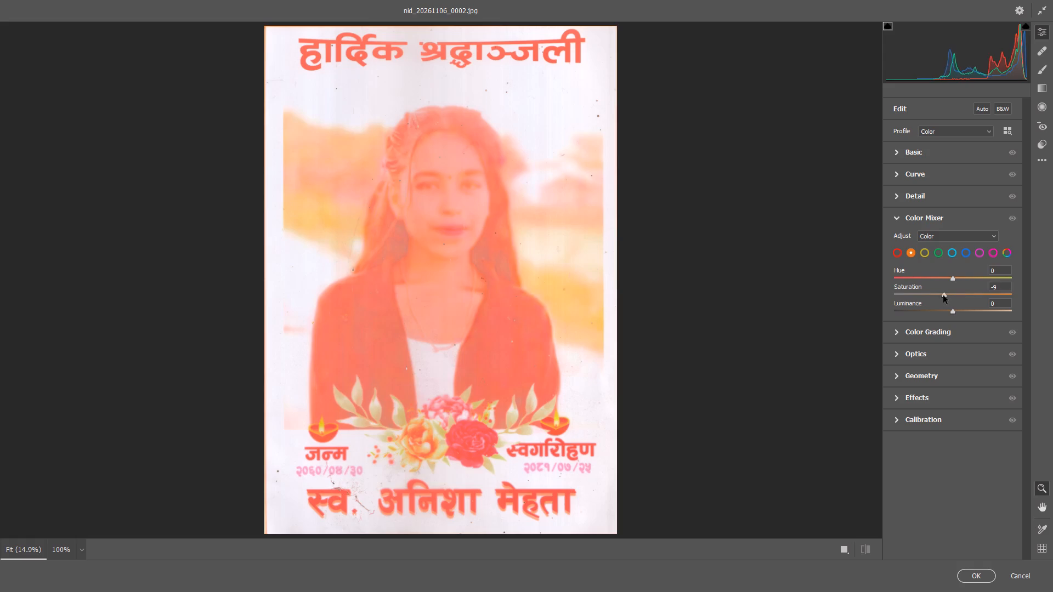
{"action": "left_click_drag", "start_coordinate": [943, 295], "coordinate": [915, 293]}
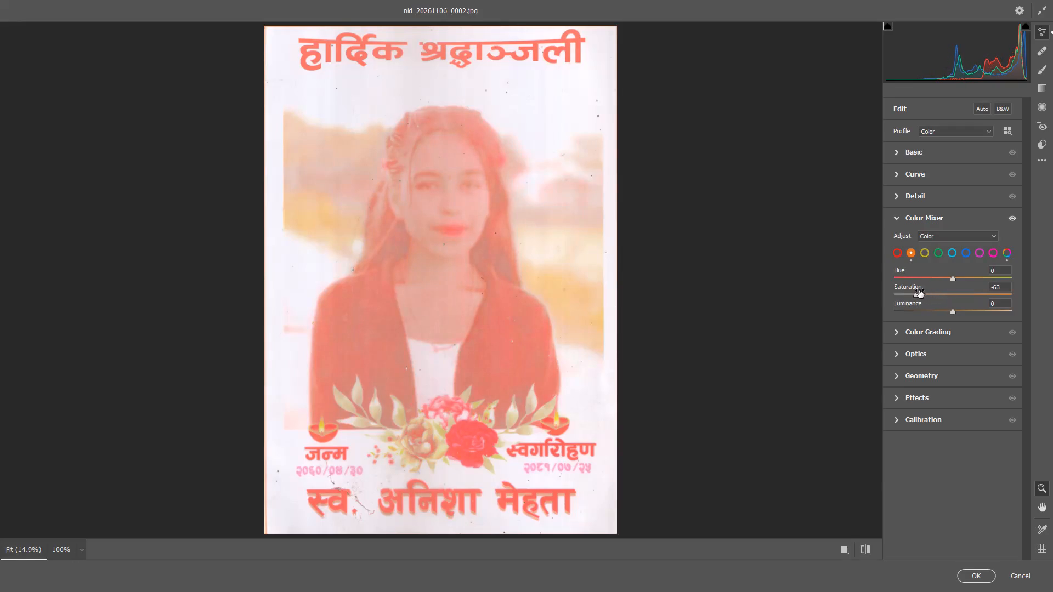
Set the red saturation to -21 in the Color Mixer.
{"action": "left_click", "coordinate": [897, 249]}
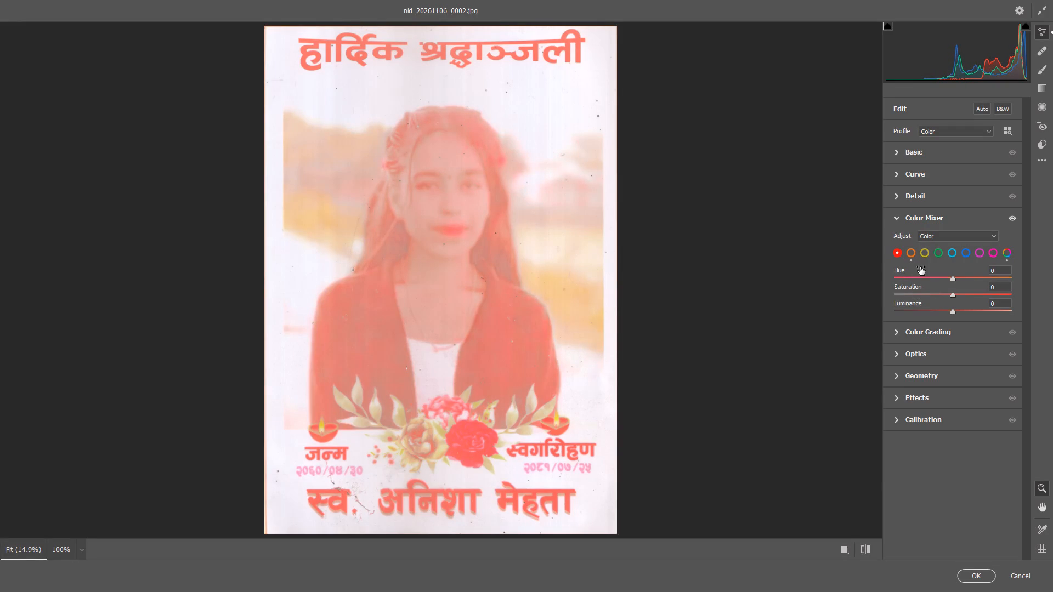
{"action": "left_click_drag", "start_coordinate": [953, 294], "coordinate": [936, 294]}
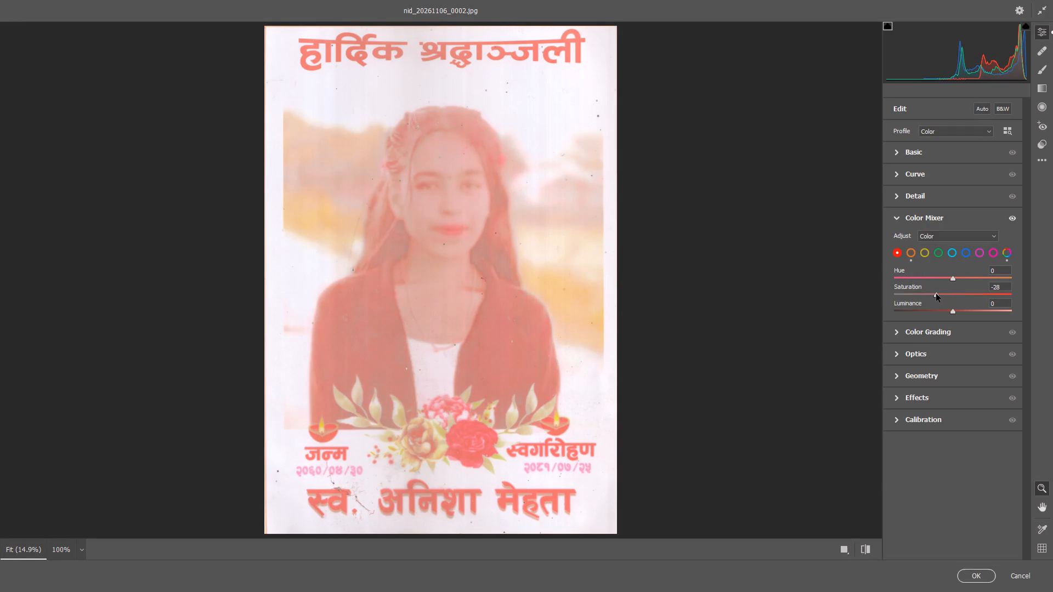
{"action": "left_click_drag", "start_coordinate": [936, 294], "coordinate": [932, 294]}
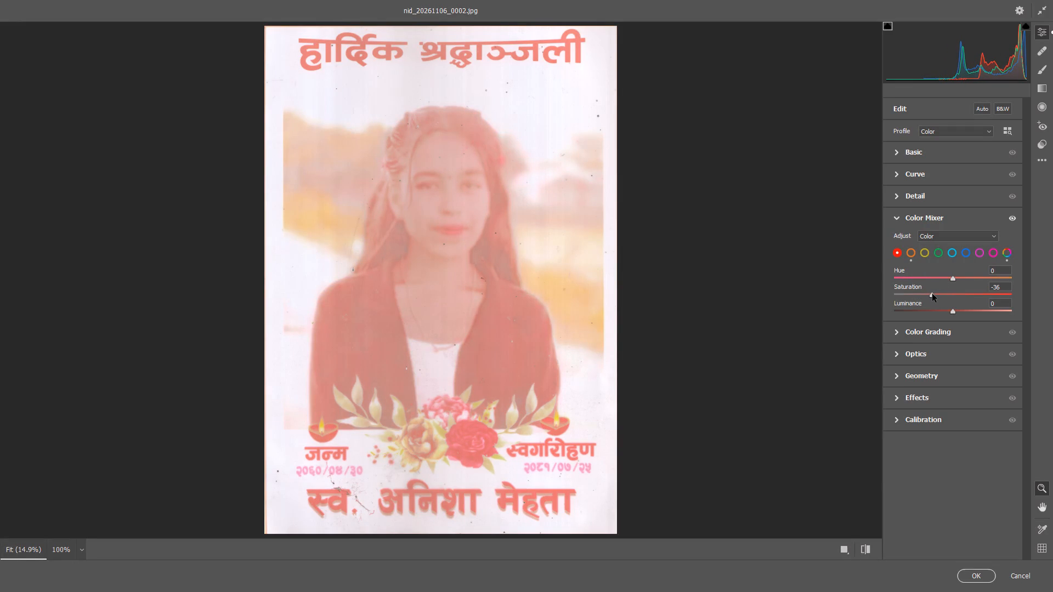
{"action": "left_click_drag", "start_coordinate": [932, 294], "coordinate": [941, 293]}
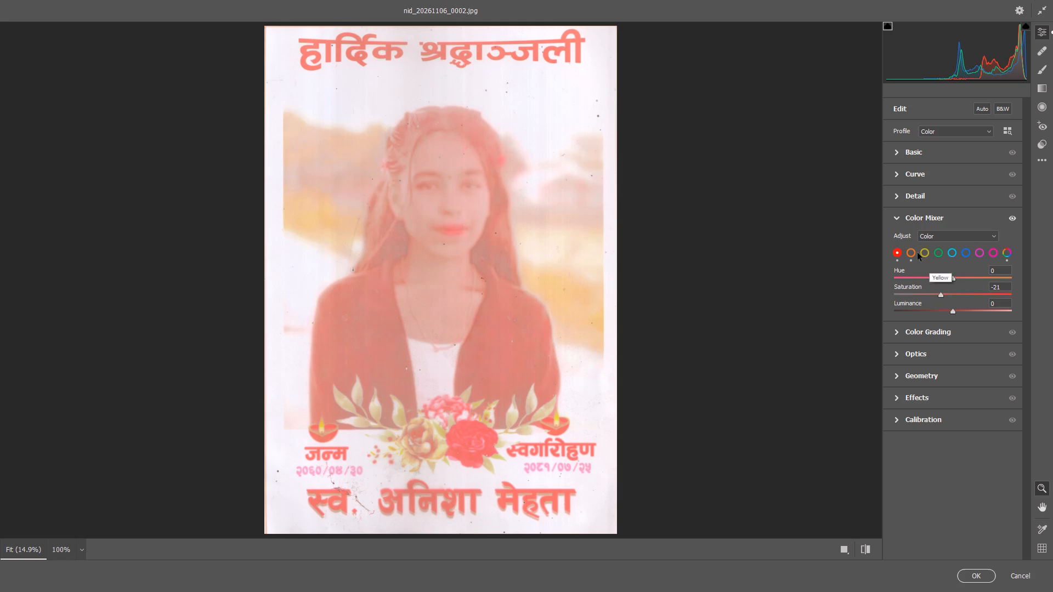
Set the Basic adjustments to Contrast +3, Clarity +30 and Texture +26.
{"action": "left_click", "coordinate": [899, 155]}
{"action": "double_click", "coordinate": [953, 256]}
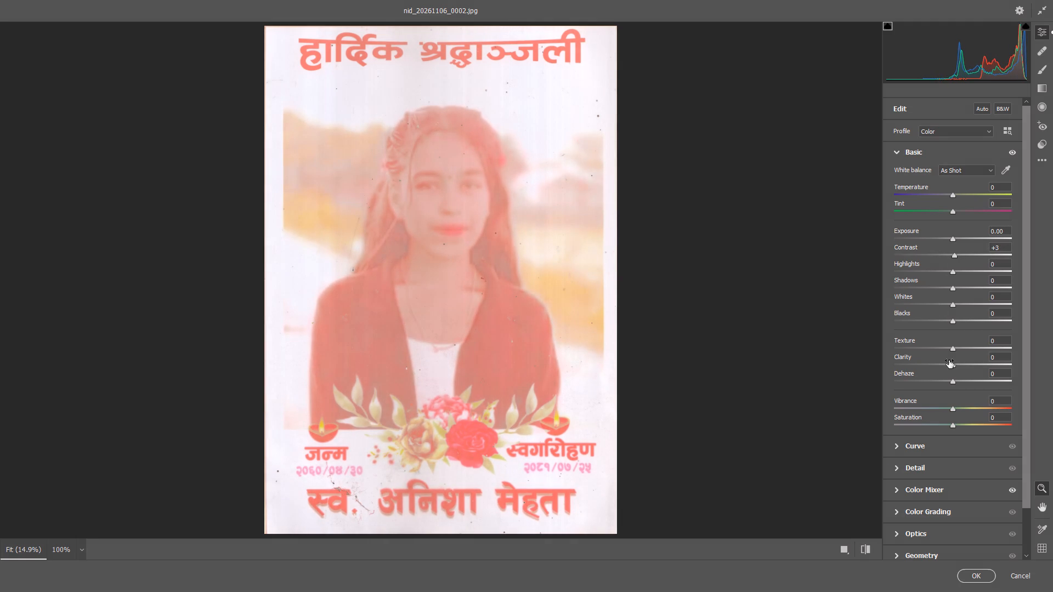
{"action": "left_click_drag", "start_coordinate": [953, 366], "coordinate": [969, 363]}
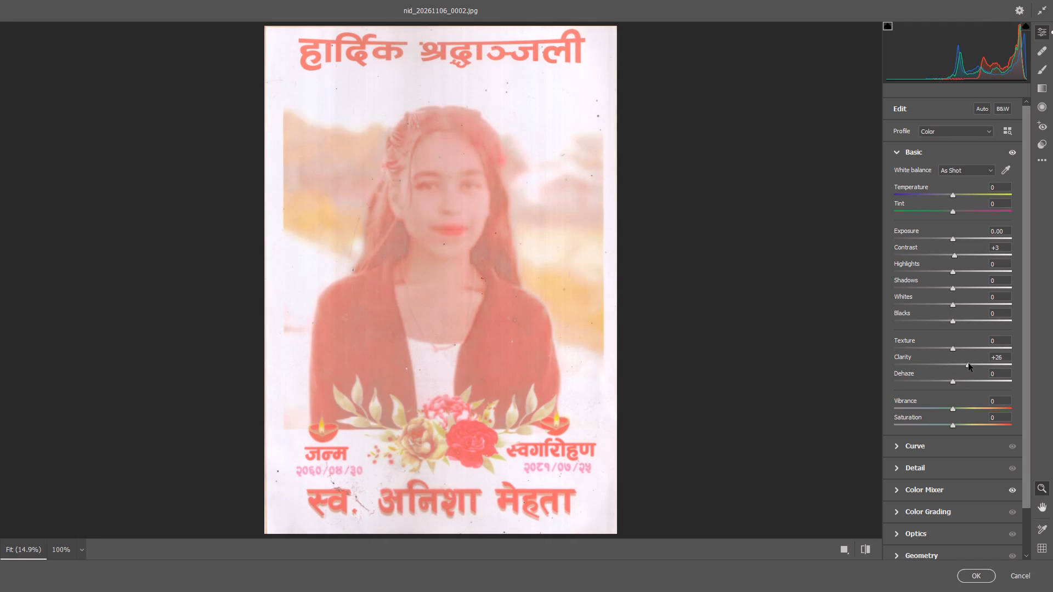
{"action": "left_click_drag", "start_coordinate": [969, 363], "coordinate": [971, 363]}
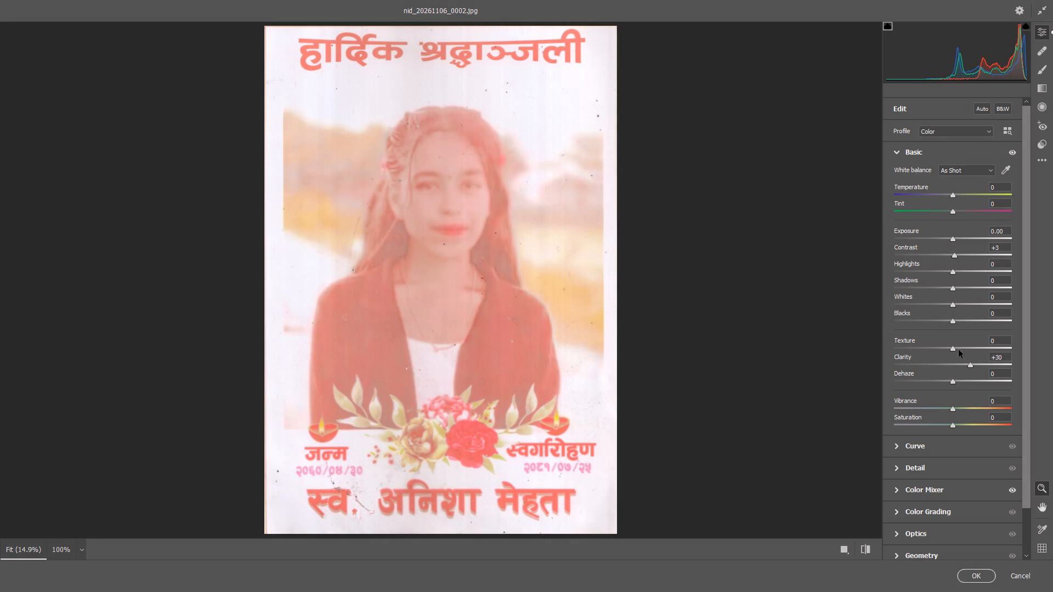
{"action": "left_click_drag", "start_coordinate": [954, 350], "coordinate": [974, 348]}
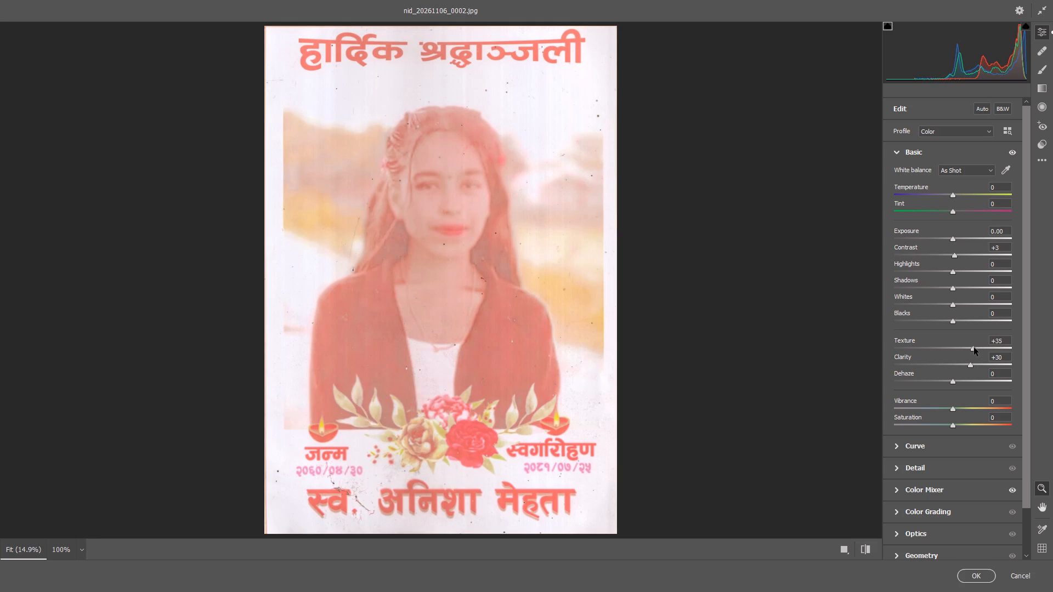
{"action": "left_click_drag", "start_coordinate": [974, 348], "coordinate": [969, 348]}
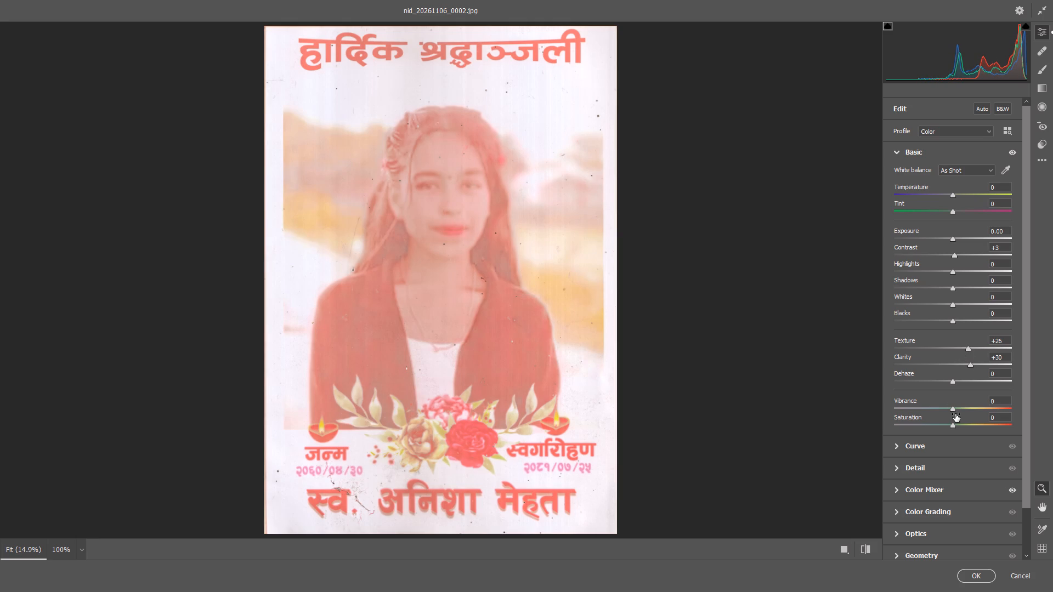
Set the Basic adjustments to Vibrance +50, Exposure -0.30, Shadows -38, Highlights -23 and Contrast +21.
{"action": "left_click_drag", "start_coordinate": [954, 409], "coordinate": [983, 408]}
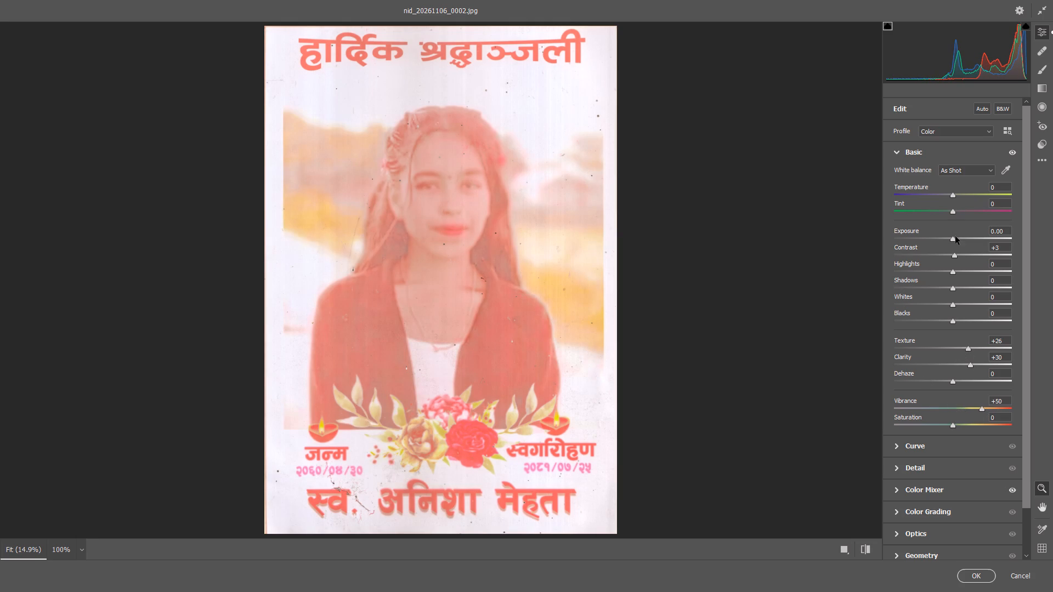
{"action": "left_click", "coordinate": [953, 240]}
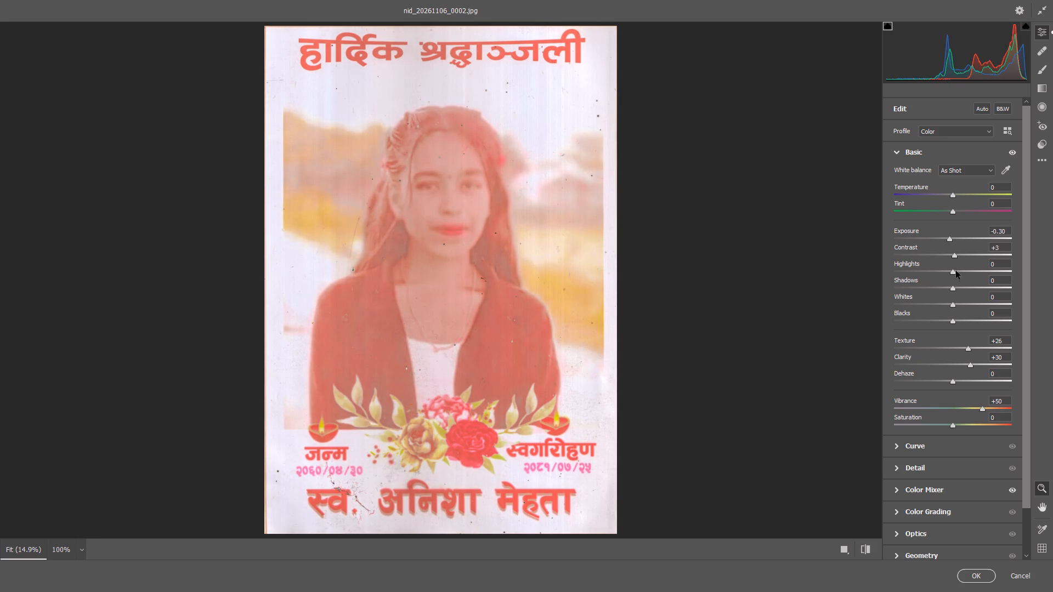
{"action": "left_click_drag", "start_coordinate": [953, 288], "coordinate": [932, 288]}
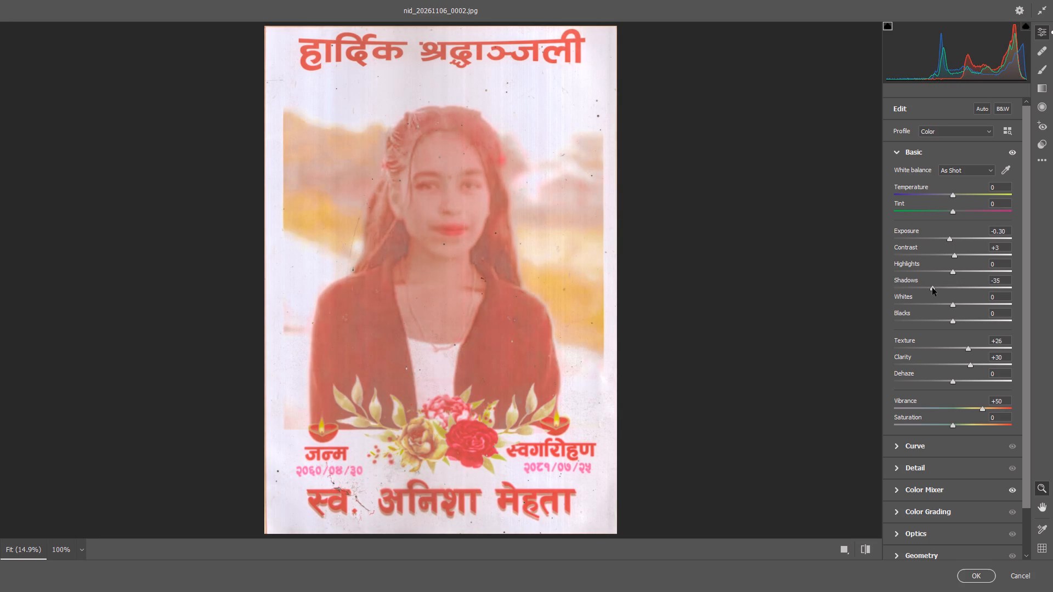
{"action": "left_click_drag", "start_coordinate": [932, 288], "coordinate": [930, 288]}
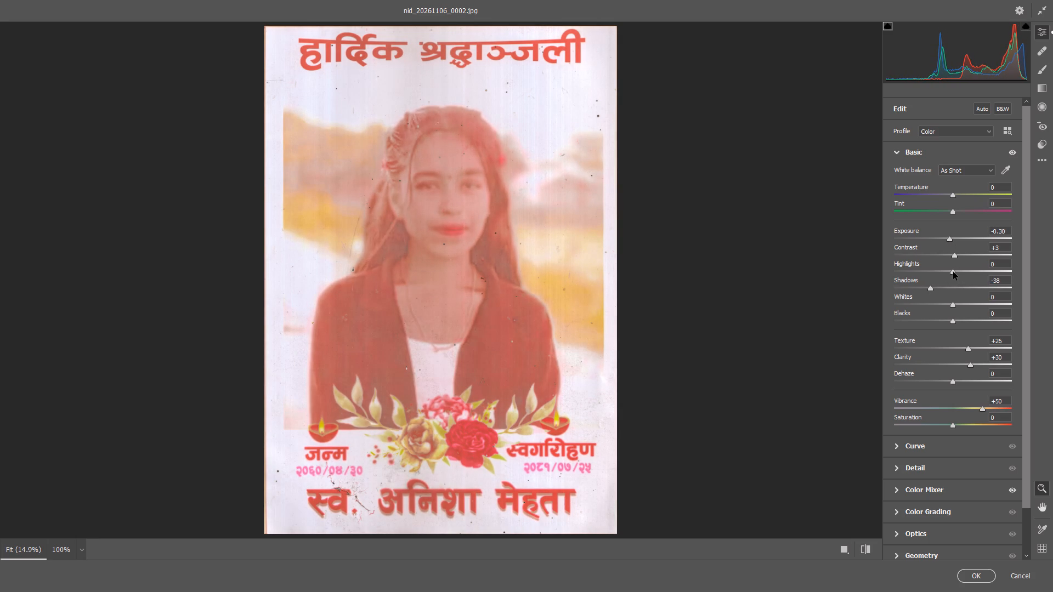
{"action": "left_click", "coordinate": [953, 272]}
{"action": "left_click_drag", "start_coordinate": [953, 272], "coordinate": [939, 272]}
{"action": "left_click_drag", "start_coordinate": [954, 257], "coordinate": [964, 256]}
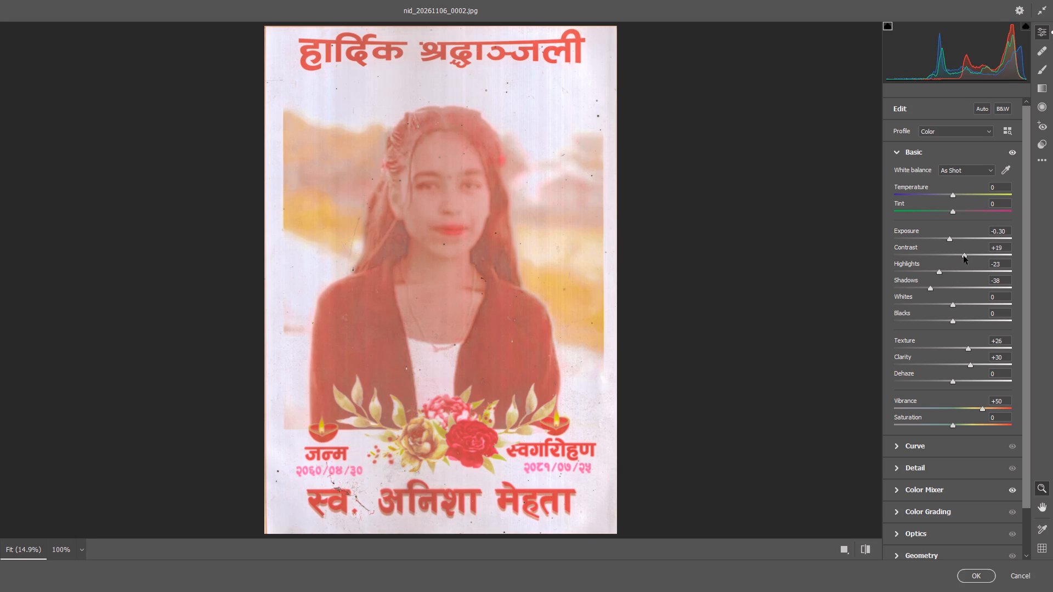
{"action": "left_click_drag", "start_coordinate": [964, 256], "coordinate": [964, 256]}
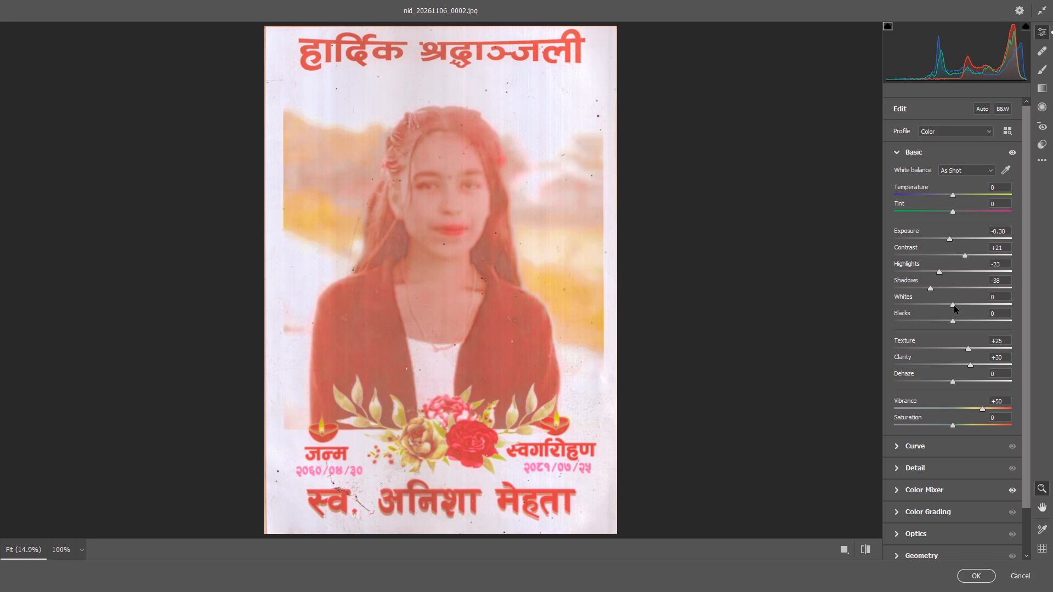
Set Whites to -19, Blacks to -46, Exposure to +0.05 and Temperature to +2, and apply the Camera Raw Filter.
{"action": "left_click_drag", "start_coordinate": [954, 306], "coordinate": [942, 304]}
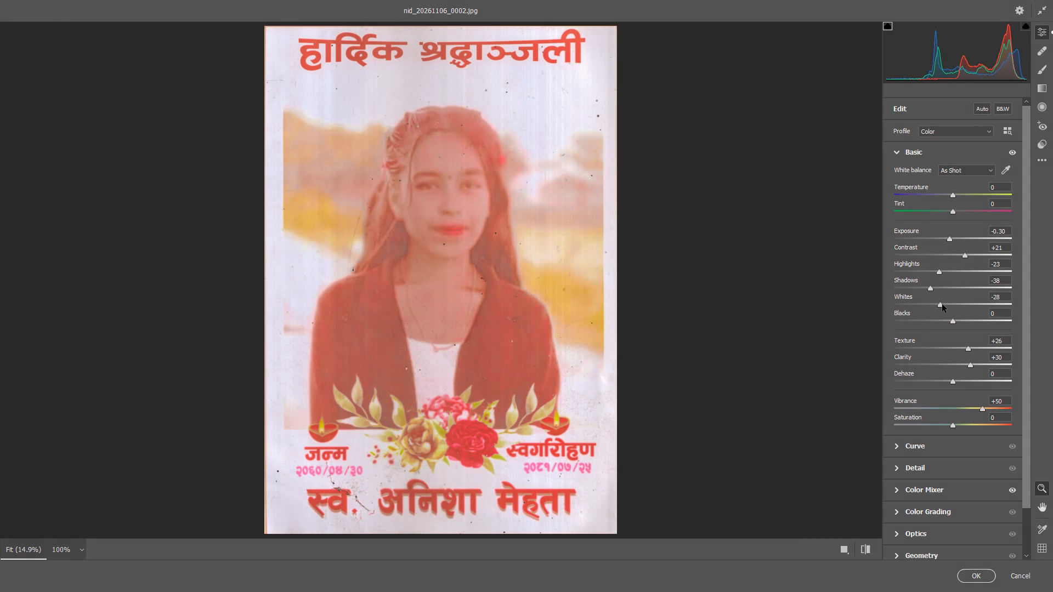
{"action": "left_click_drag", "start_coordinate": [942, 304], "coordinate": [943, 304]}
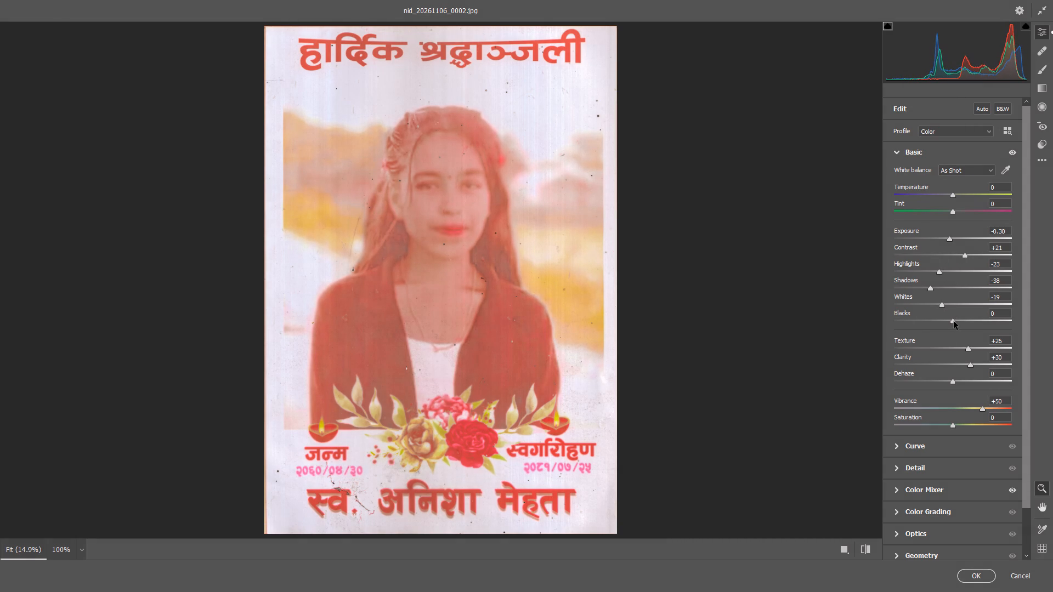
{"action": "left_click_drag", "start_coordinate": [954, 321], "coordinate": [919, 321]}
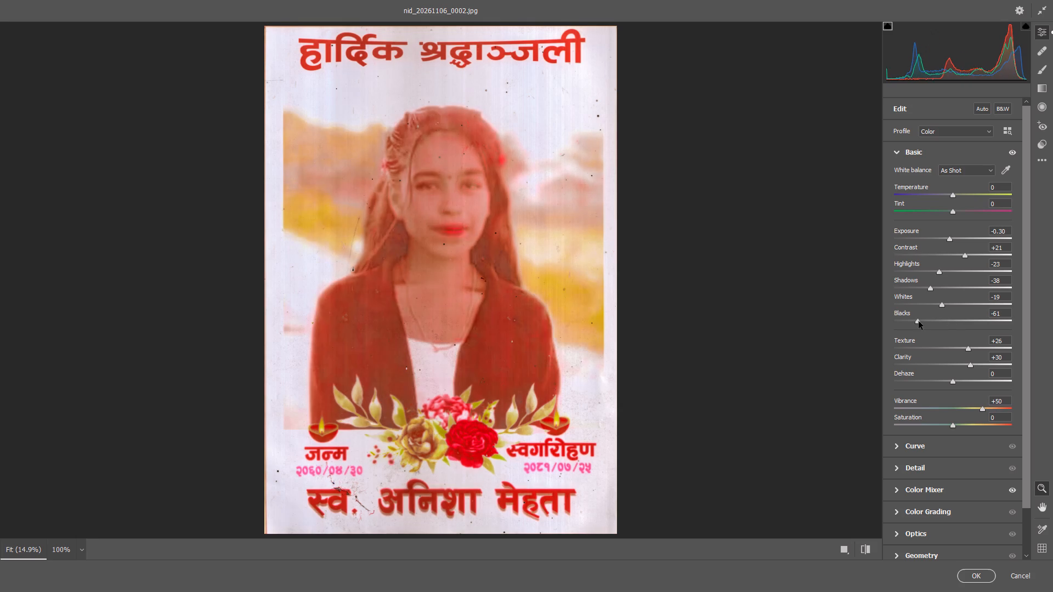
{"action": "left_click_drag", "start_coordinate": [919, 321], "coordinate": [923, 321]}
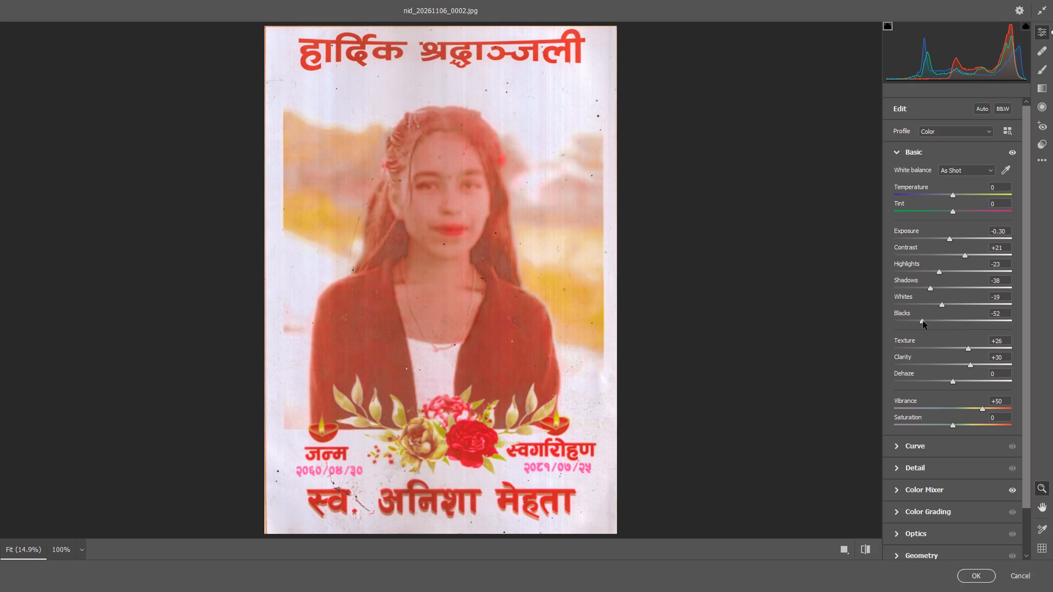
{"action": "left_click_drag", "start_coordinate": [923, 321], "coordinate": [927, 321]}
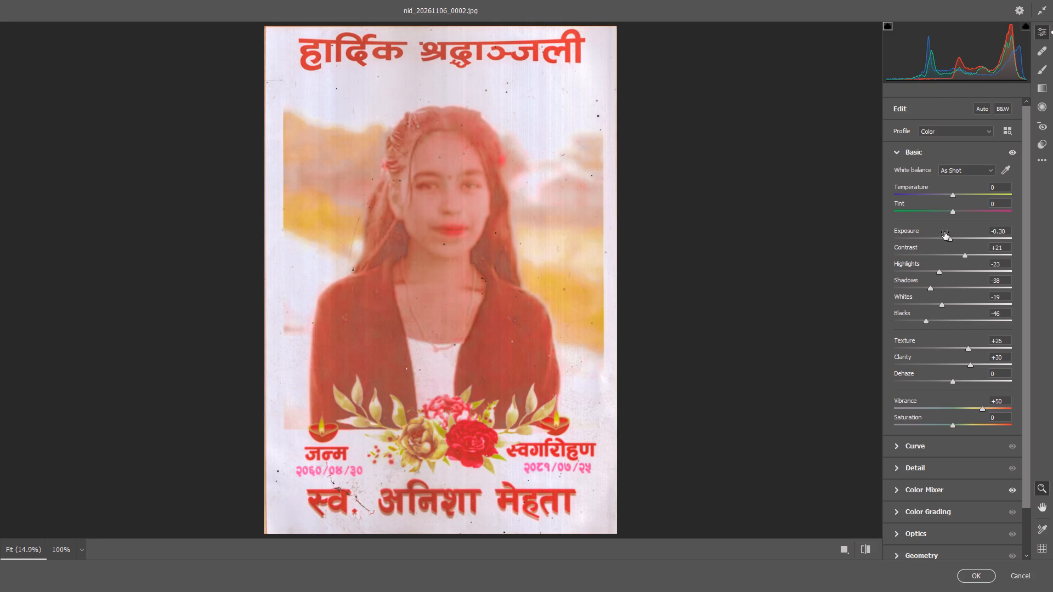
{"action": "left_click", "coordinate": [949, 241]}
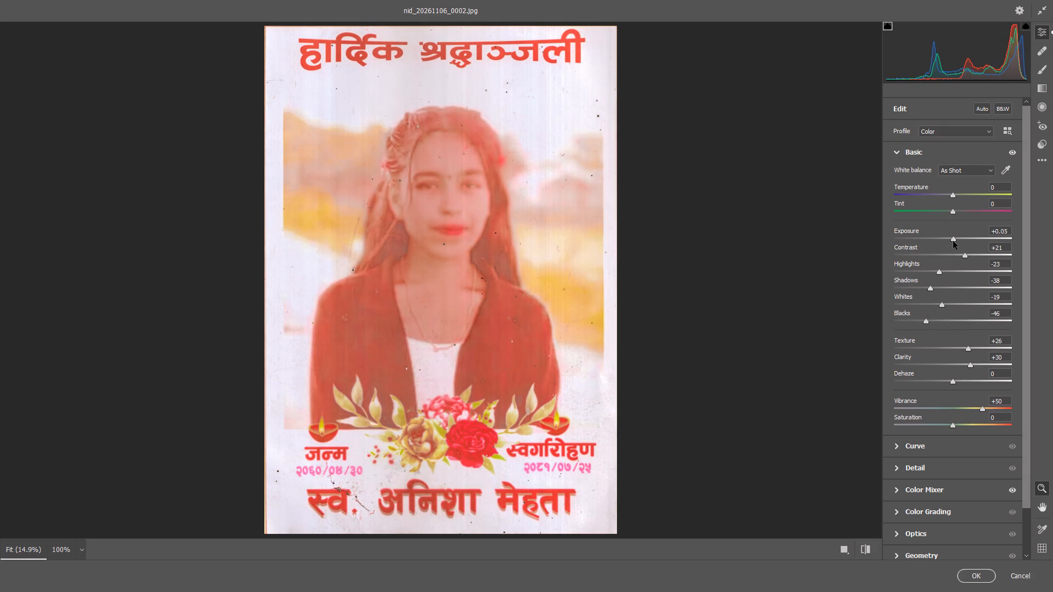
{"action": "left_click", "coordinate": [953, 196]}
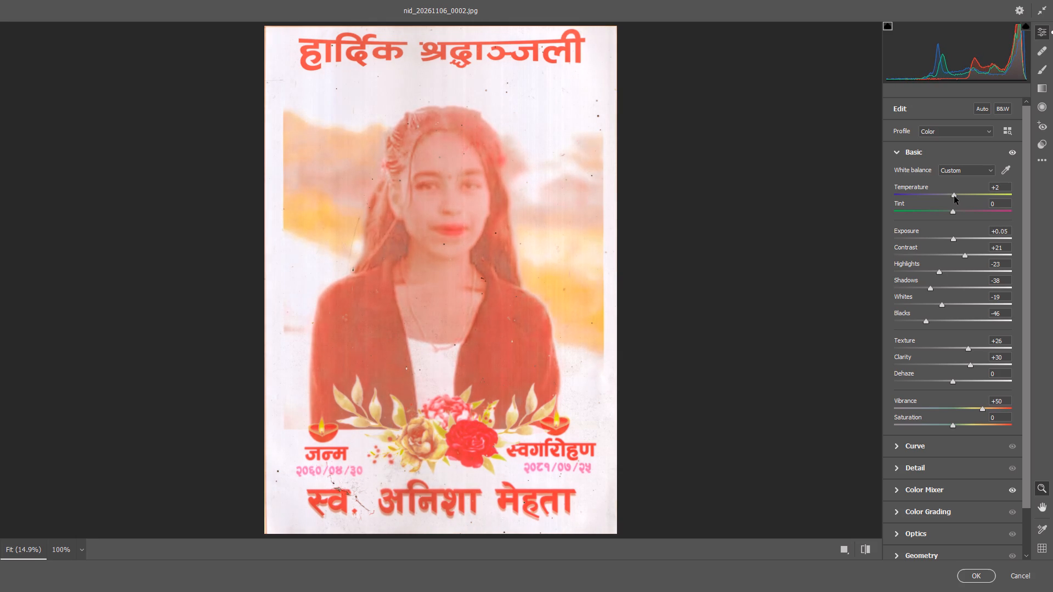
{"action": "left_click", "coordinate": [976, 580]}
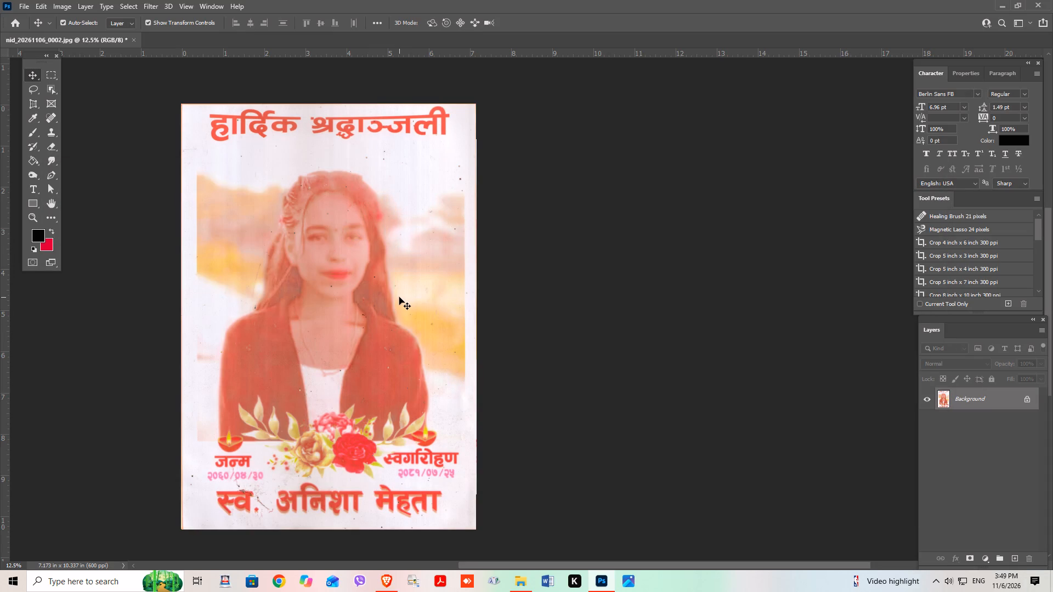
Apply a Levels adjustment to the RGB channel with input black point 38 and white point 227.
{"action": "key", "text": "ctrl+l"}
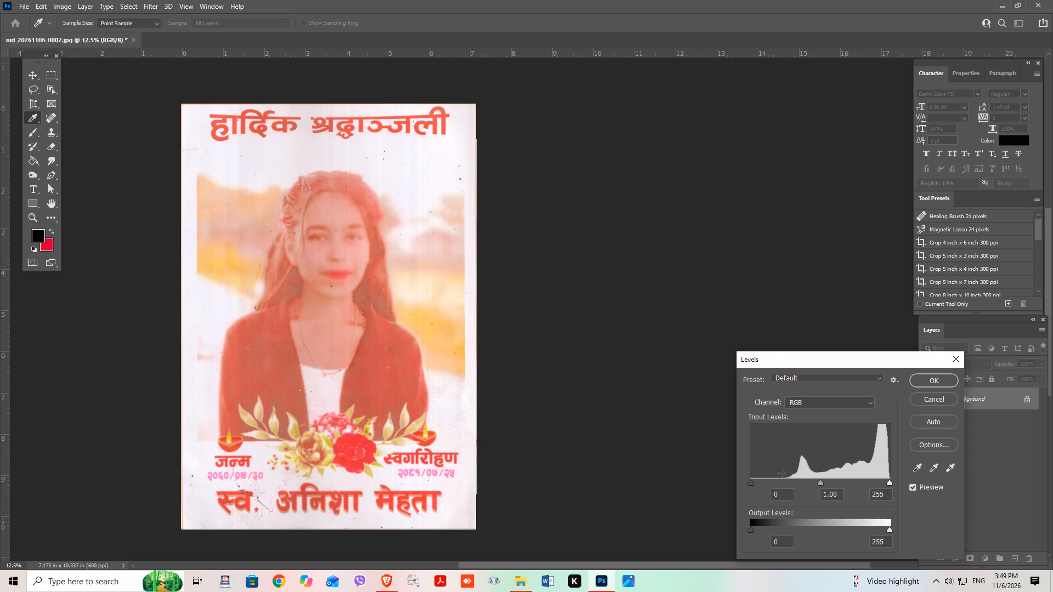
{"action": "left_click_drag", "start_coordinate": [751, 483], "coordinate": [768, 480]}
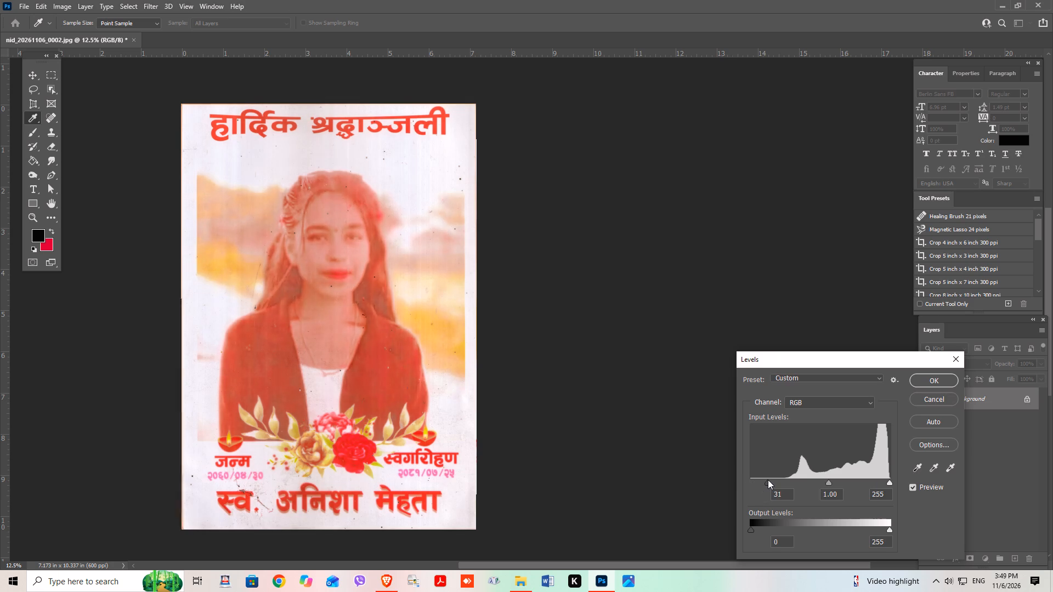
{"action": "left_click_drag", "start_coordinate": [768, 480], "coordinate": [772, 479]}
{"action": "left_click_drag", "start_coordinate": [888, 483], "coordinate": [877, 482]}
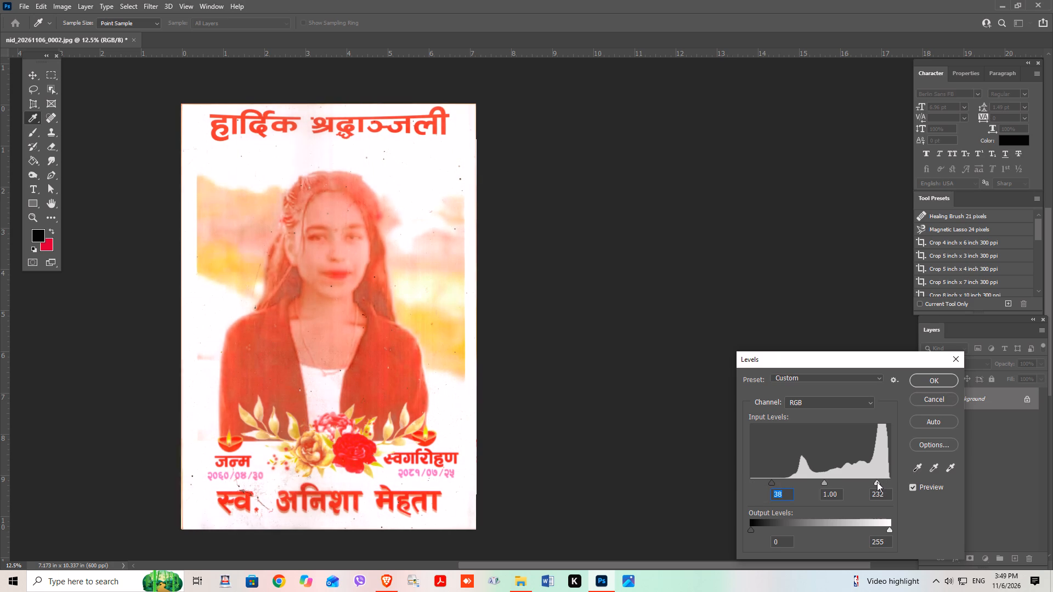
{"action": "left_click_drag", "start_coordinate": [877, 482], "coordinate": [874, 481]}
{"action": "left_click", "coordinate": [58, 5]}
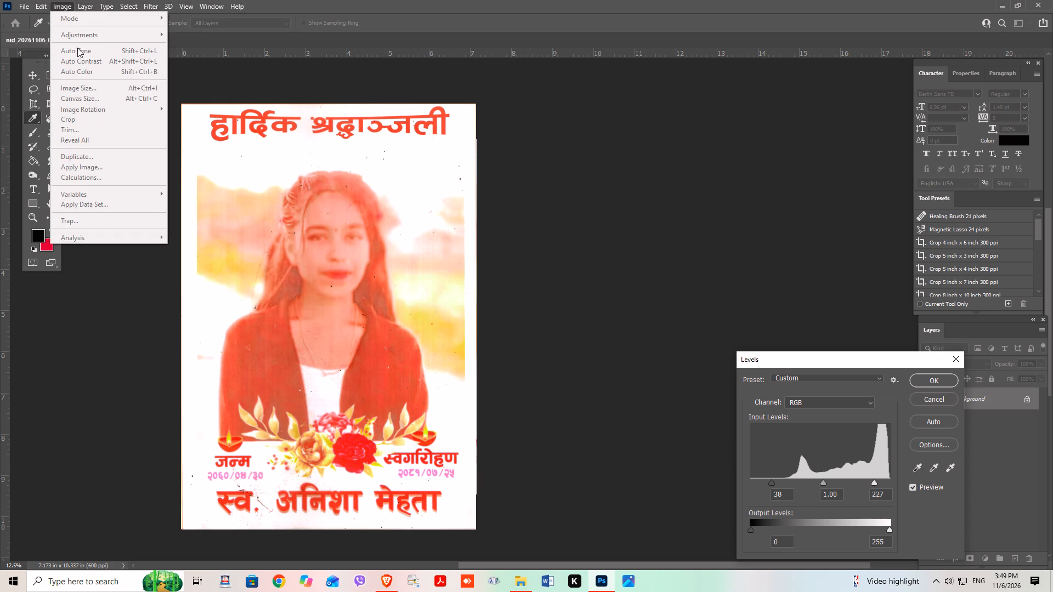
{"action": "left_click", "coordinate": [927, 381]}
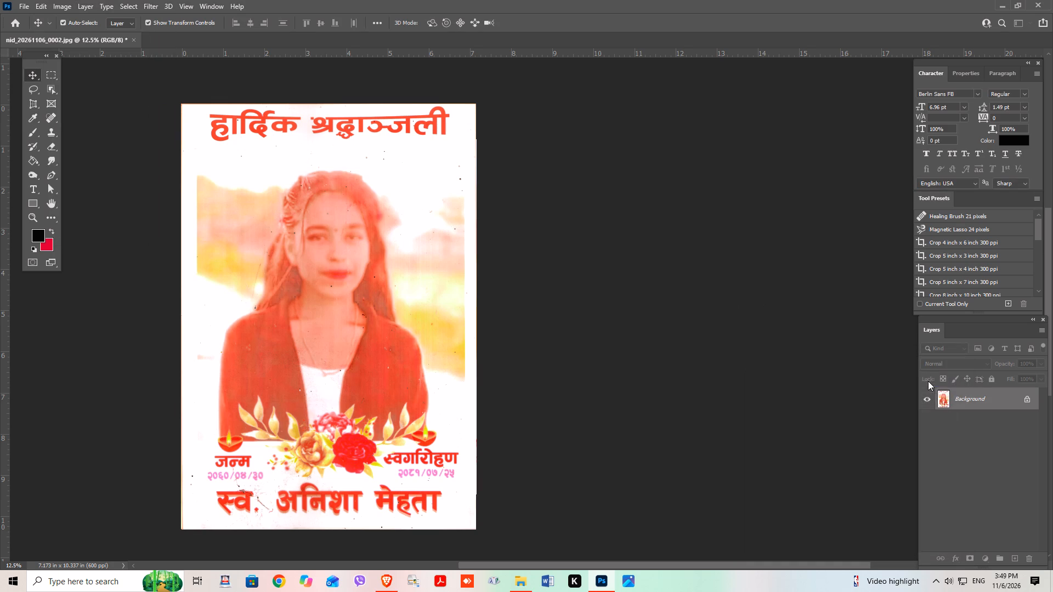
Apply Auto Tone to the photo.
{"action": "left_click", "coordinate": [61, 5]}
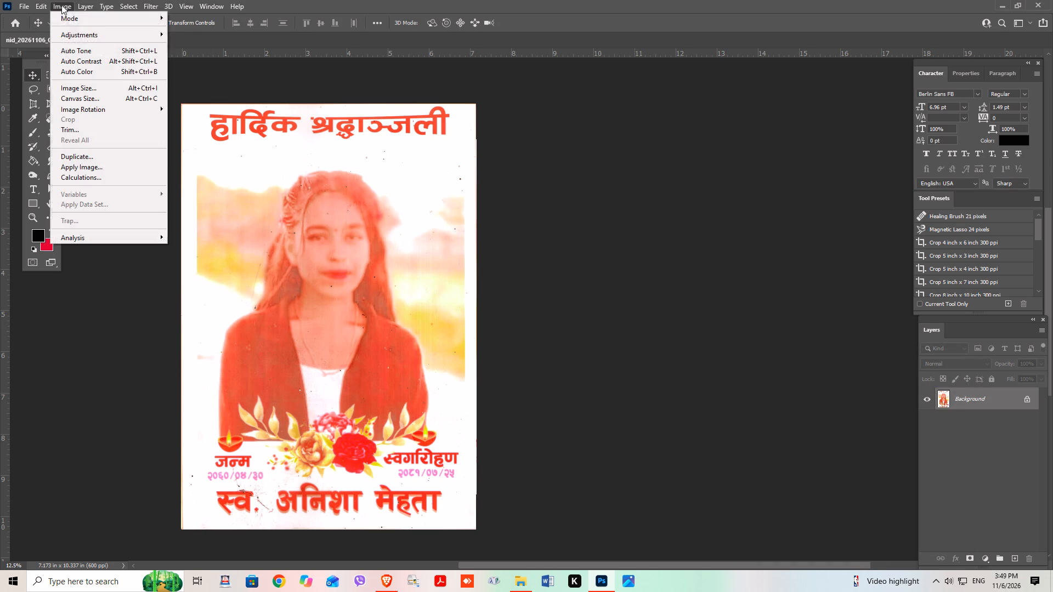
{"action": "left_click", "coordinate": [101, 48]}
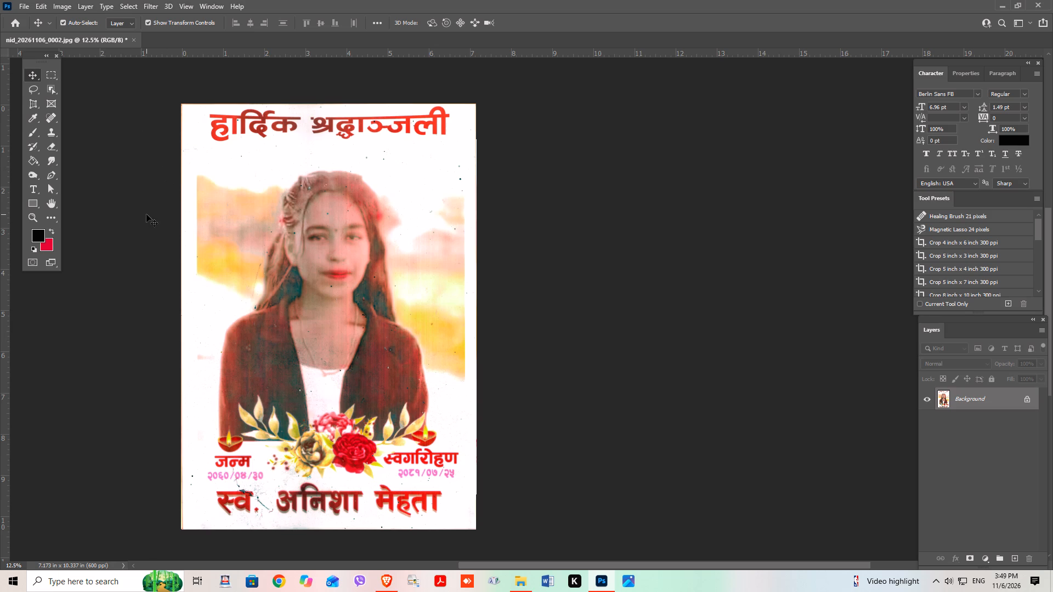
{"action": "left_click", "coordinate": [326, 332]}
Apply a second Levels adjustment to the RGB channel with midtone 1.09 and input white point 230.
{"action": "key", "text": "ctrl+l"}
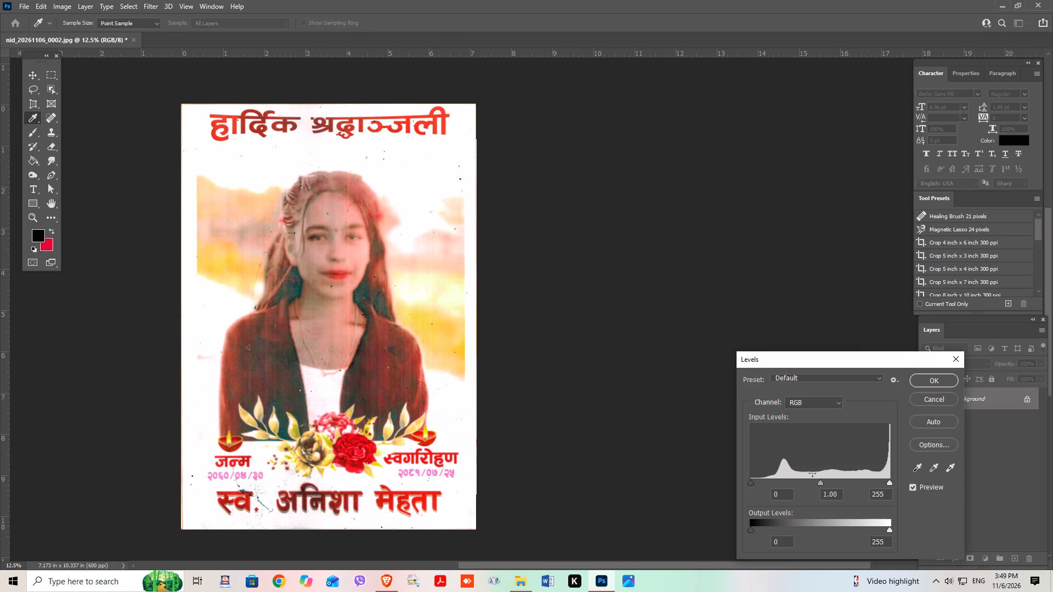
{"action": "left_click", "coordinate": [888, 483]}
{"action": "left_click_drag", "start_coordinate": [888, 483], "coordinate": [880, 482]}
{"action": "left_click_drag", "start_coordinate": [880, 482], "coordinate": [876, 482]}
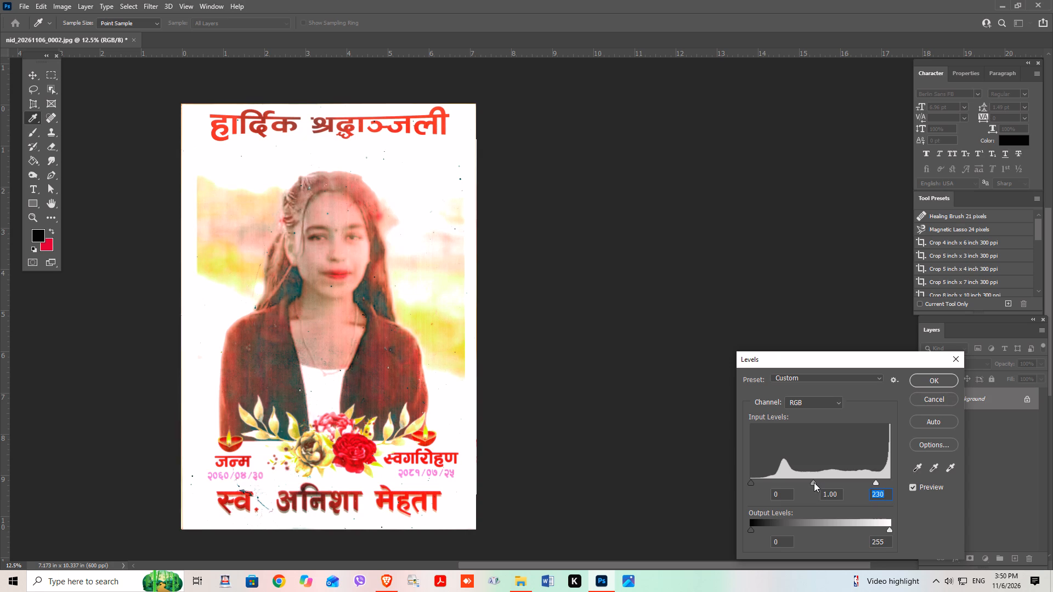
{"action": "left_click", "coordinate": [814, 482]}
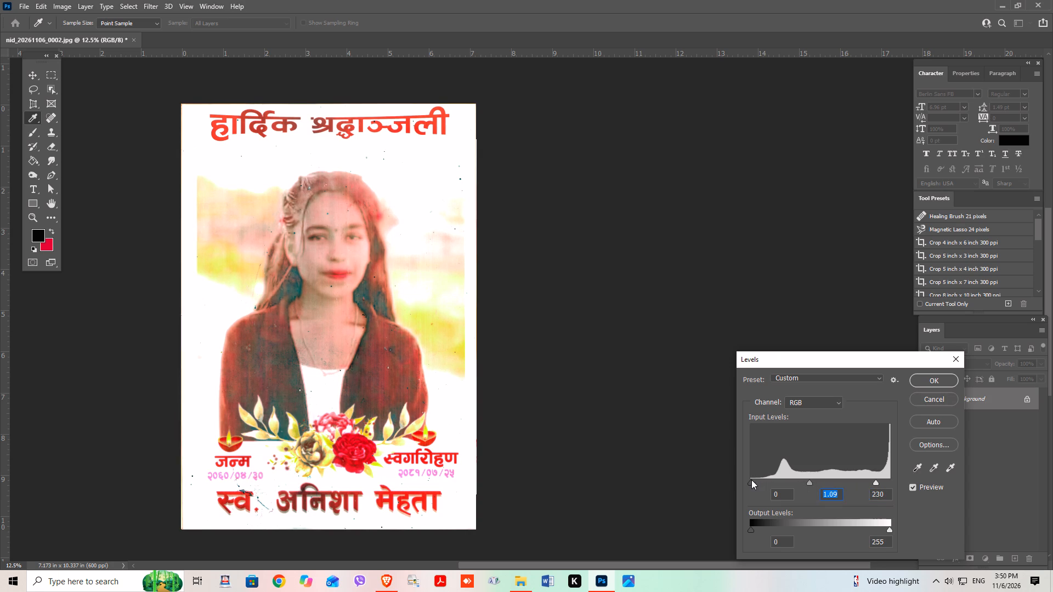
{"action": "left_click", "coordinate": [751, 480]}
{"action": "left_click", "coordinate": [925, 384]}
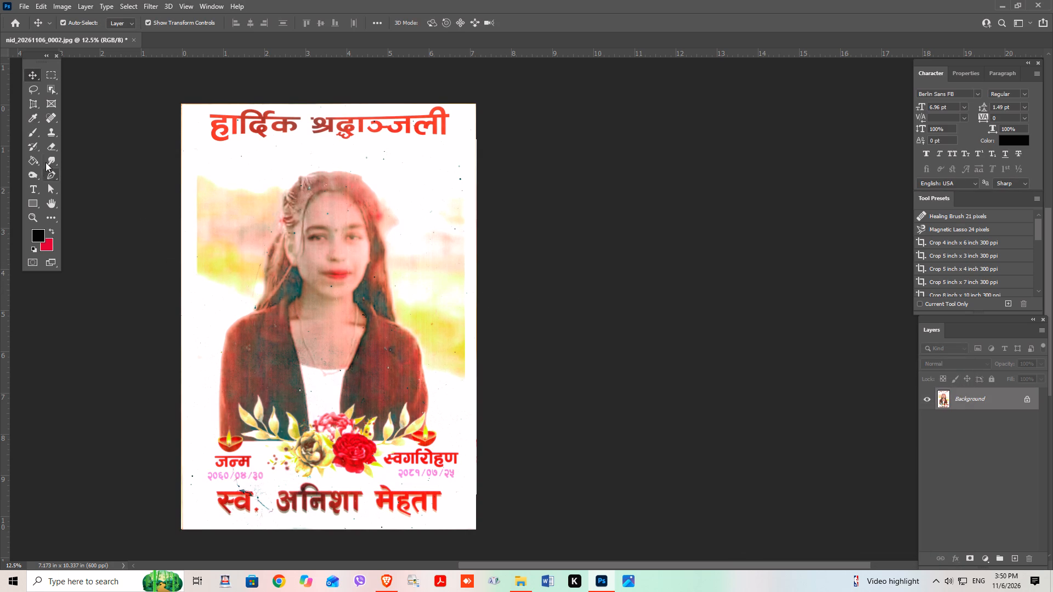
Darken the woman's hair and the jacket's outer shoulder and sleeve with the Burn tool, using a size 500 brush.
{"action": "left_click", "coordinate": [33, 172]}
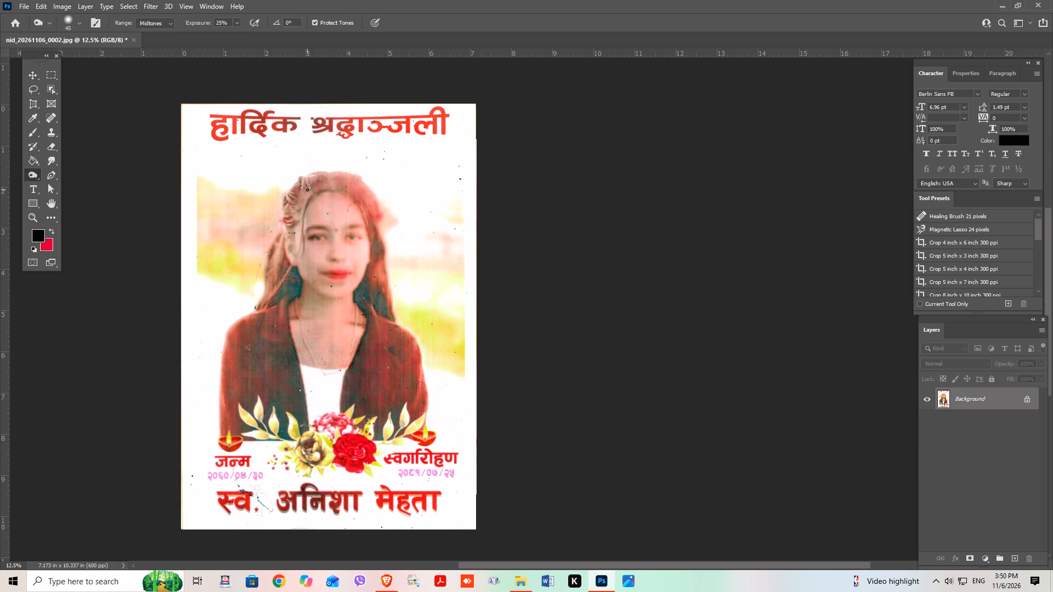
{"action": "key", "text": "bracketright"}
{"action": "key", "text": "bracketright"}
{"action": "key", "text": "bracketright"}
{"action": "key", "text": "bracketright"}
{"action": "key", "text": "bracketright"}
{"action": "key", "text": "bracketright"}
{"action": "key", "text": "bracketright"}
{"action": "key", "text": "bracketright"}
{"action": "key", "text": "bracketright"}
{"action": "key", "text": "bracketright"}
{"action": "key", "text": "bracketright"}
{"action": "key", "text": "bracketright"}
{"action": "key", "text": "bracketright"}
{"action": "key", "text": "bracketright"}
{"action": "key", "text": "bracketright"}
{"action": "key", "text": "bracketright"}
{"action": "key", "text": "bracketright"}
{"action": "key", "text": "bracketleft"}
{"action": "left_click_drag", "start_coordinate": [271, 275], "coordinate": [292, 200]}
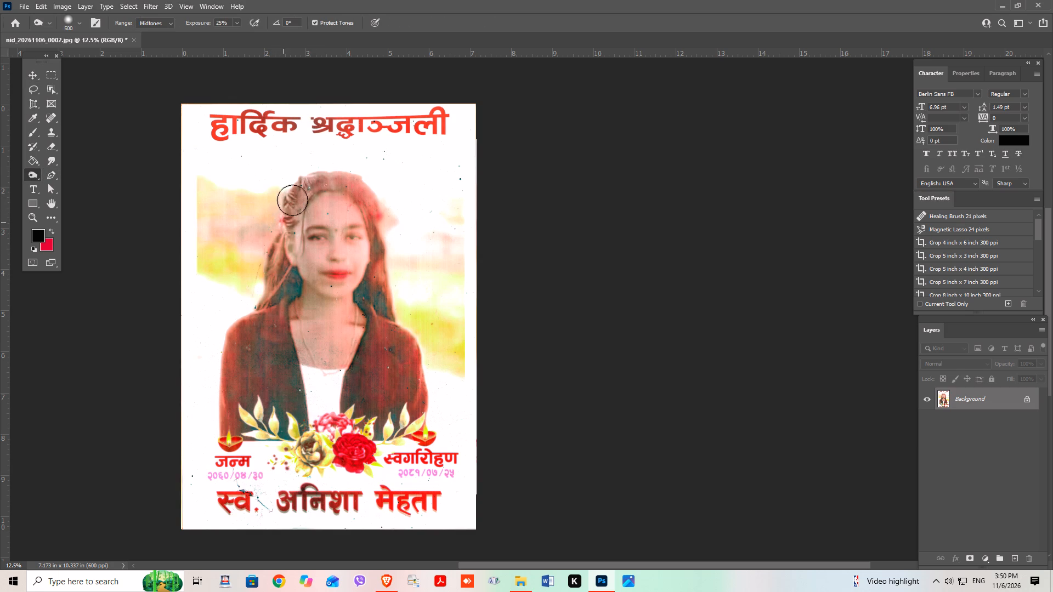
{"action": "left_click_drag", "start_coordinate": [292, 200], "coordinate": [320, 182]}
{"action": "left_click_drag", "start_coordinate": [312, 182], "coordinate": [370, 188]}
{"action": "left_click_drag", "start_coordinate": [360, 185], "coordinate": [373, 201]}
{"action": "left_click_drag", "start_coordinate": [372, 200], "coordinate": [379, 217]}
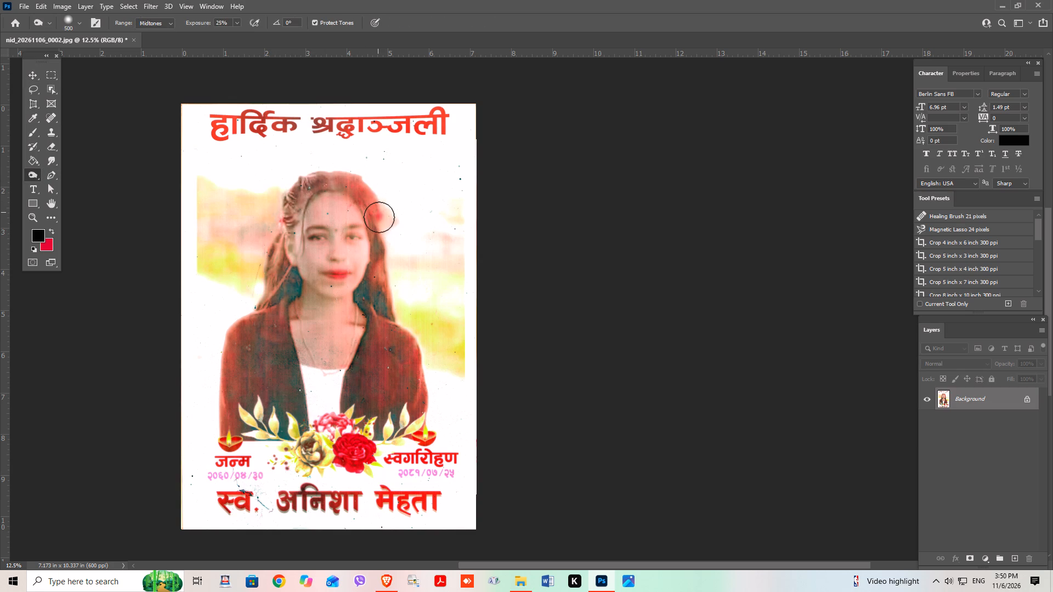
{"action": "left_click_drag", "start_coordinate": [379, 217], "coordinate": [379, 218]}
{"action": "left_click_drag", "start_coordinate": [376, 209], "coordinate": [388, 287]}
{"action": "left_click_drag", "start_coordinate": [385, 279], "coordinate": [386, 299]}
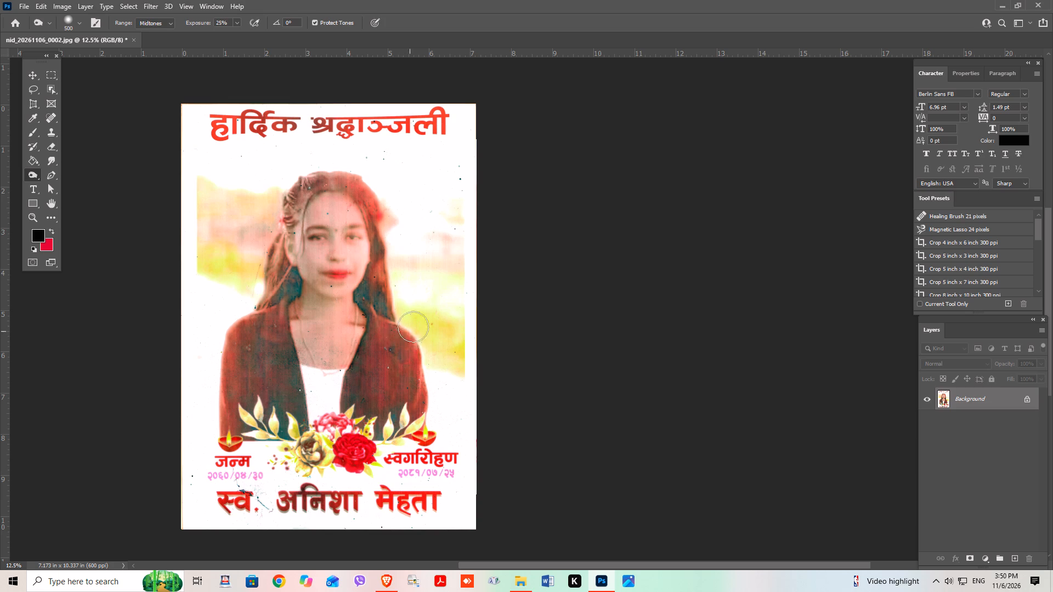
{"action": "left_click_drag", "start_coordinate": [409, 333], "coordinate": [429, 375]}
{"action": "left_click_drag", "start_coordinate": [422, 374], "coordinate": [421, 380]}
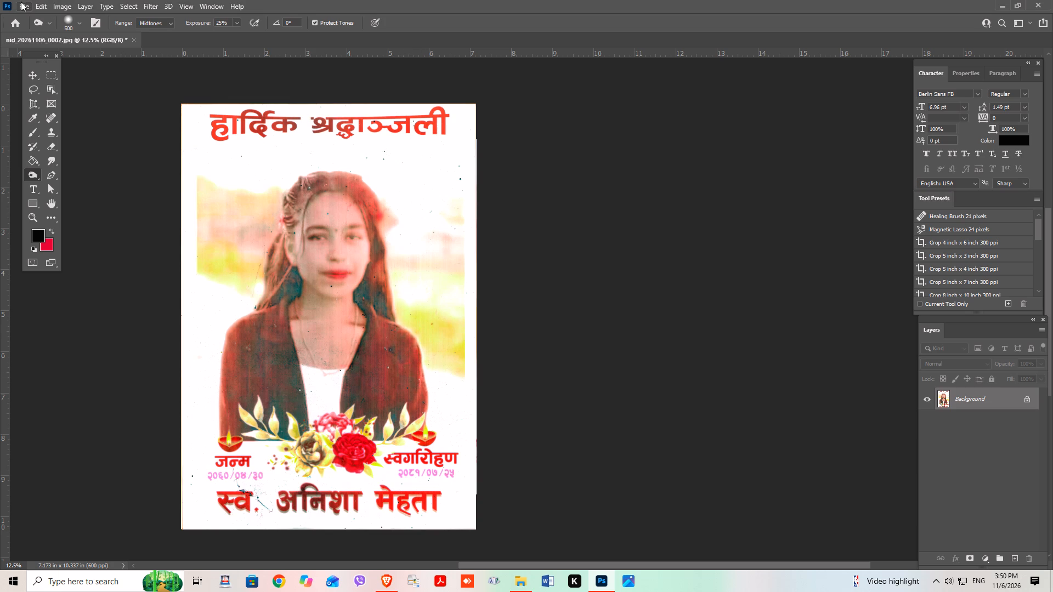
Save a JPEG copy named "nid_20261106_0002 copy" at quality 12 in progressive format.
{"action": "left_click", "coordinate": [21, 2]}
{"action": "left_click", "coordinate": [74, 152]}
{"action": "left_click", "coordinate": [182, 132]}
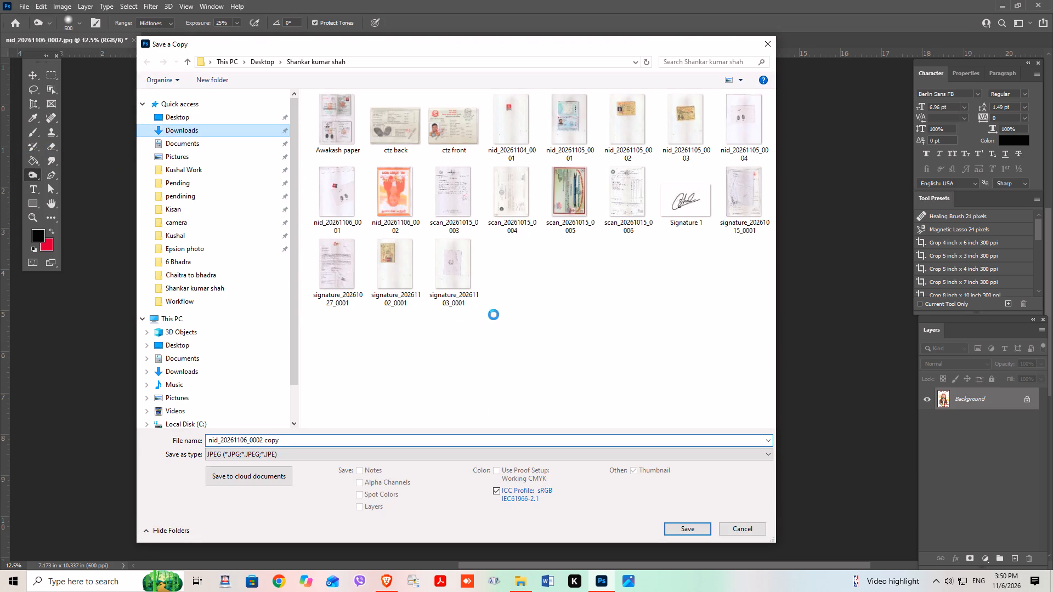
{"action": "left_click", "coordinate": [687, 529]}
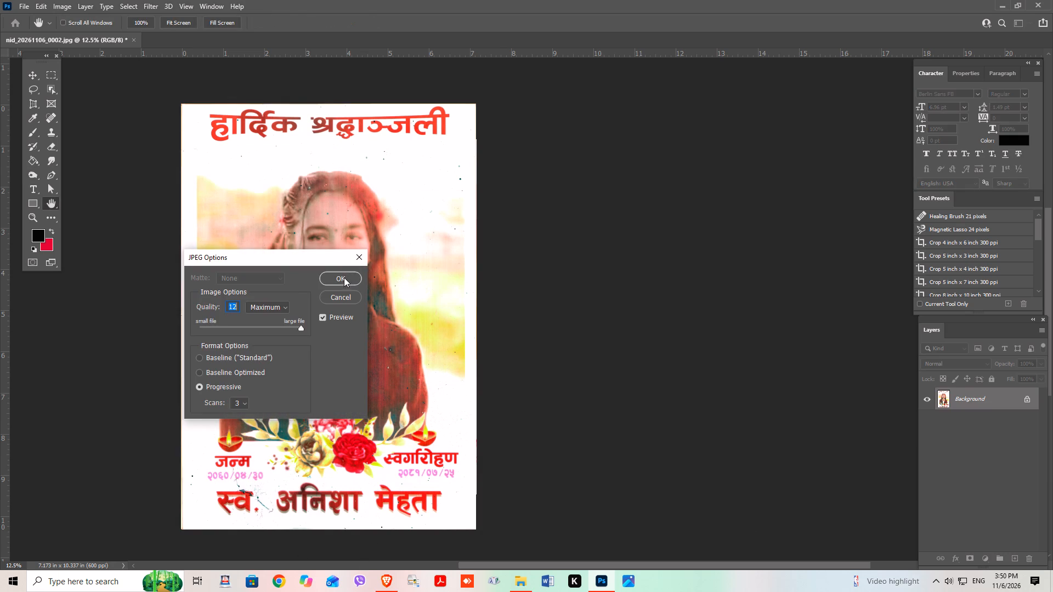
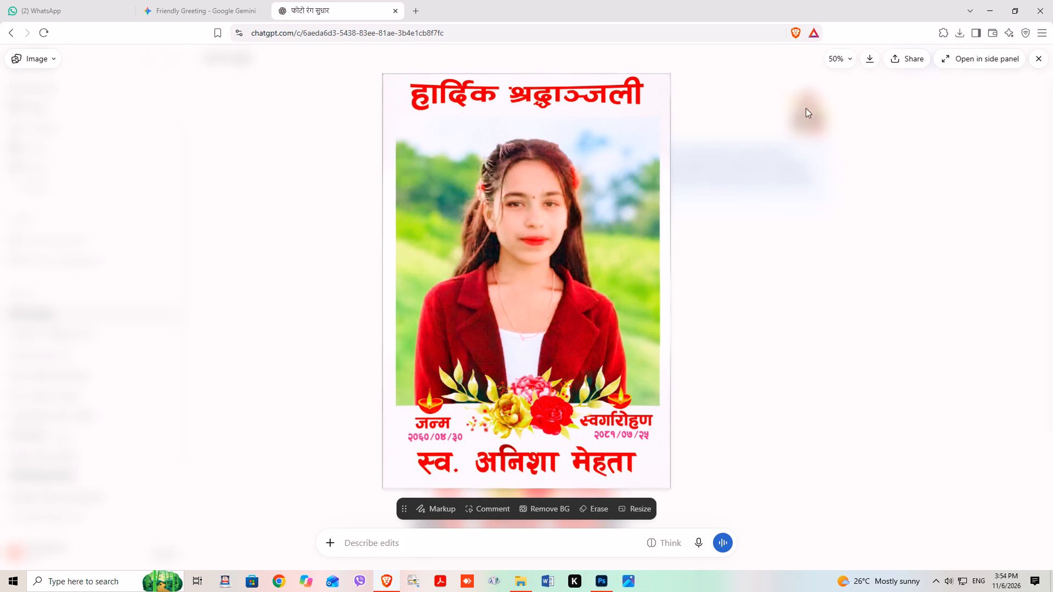
{"action": "left_click", "coordinate": [871, 59]}
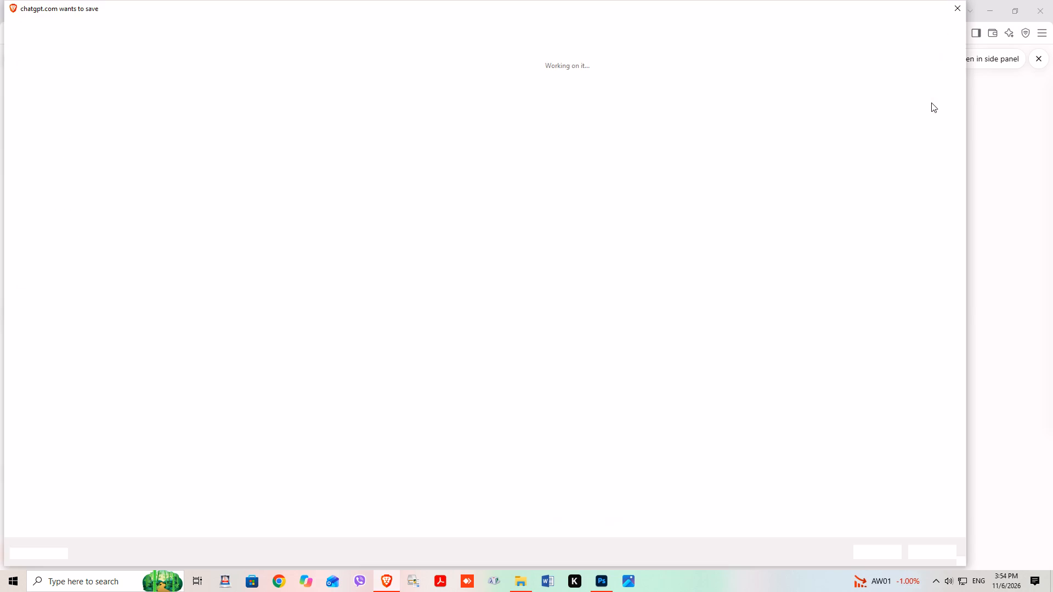
{"action": "left_click", "coordinate": [64, 92]}
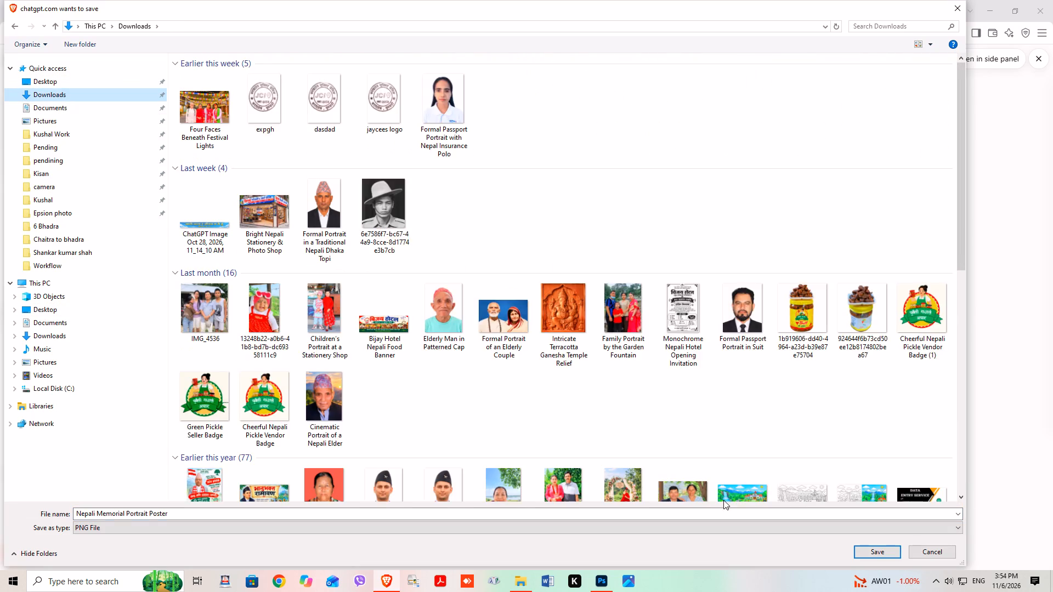
{"action": "left_click", "coordinate": [887, 559]}
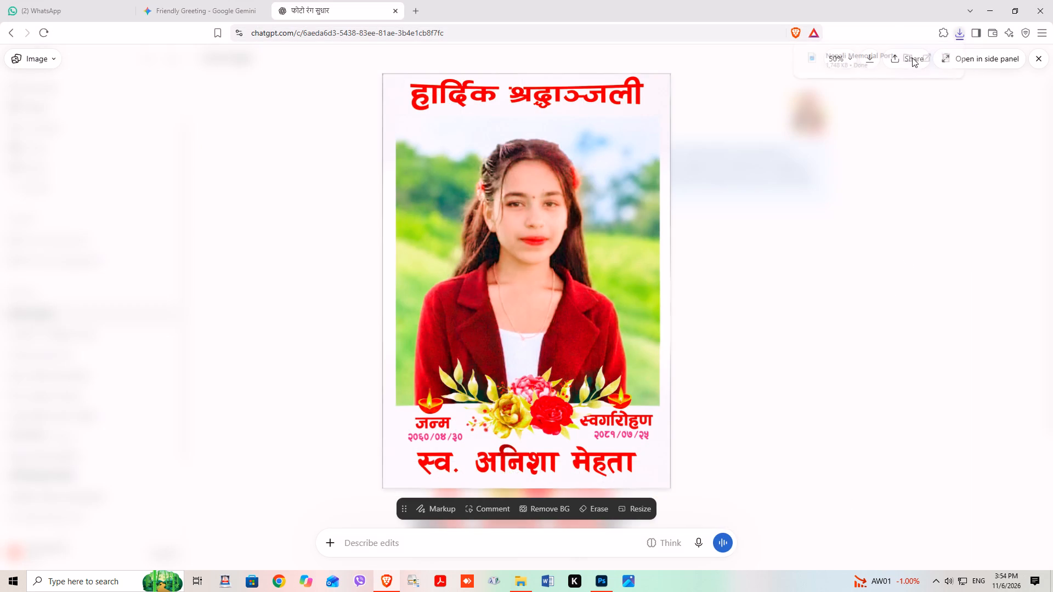
Open the downloaded "Nepali Memorial Portrait Poster" PNG in Photoshop as a separate document.
{"action": "left_click_drag", "start_coordinate": [874, 59], "coordinate": [598, 582]}
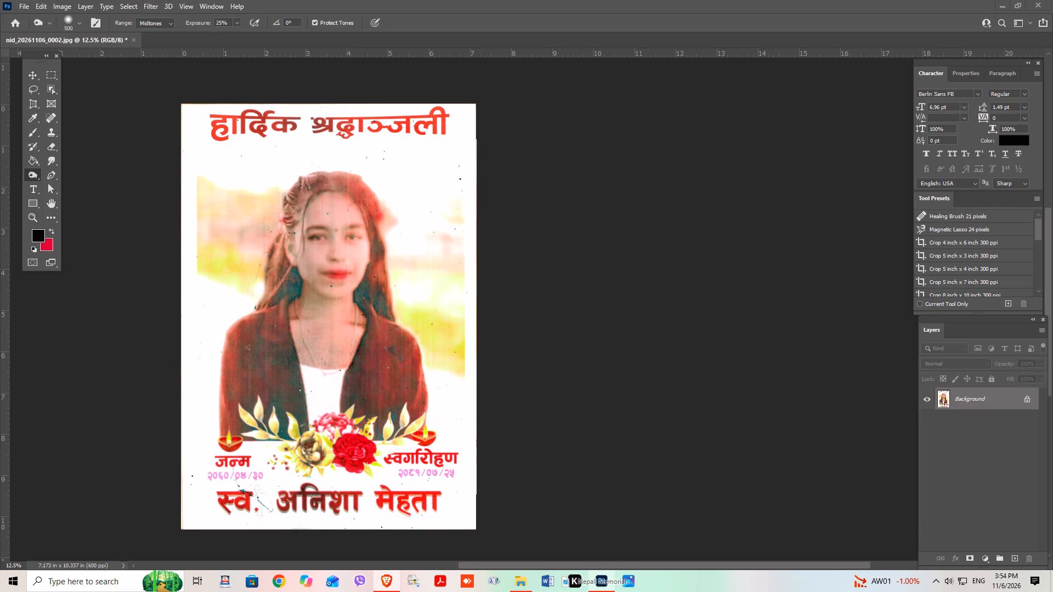
{"action": "left_click_drag", "start_coordinate": [598, 582], "coordinate": [454, 45]}
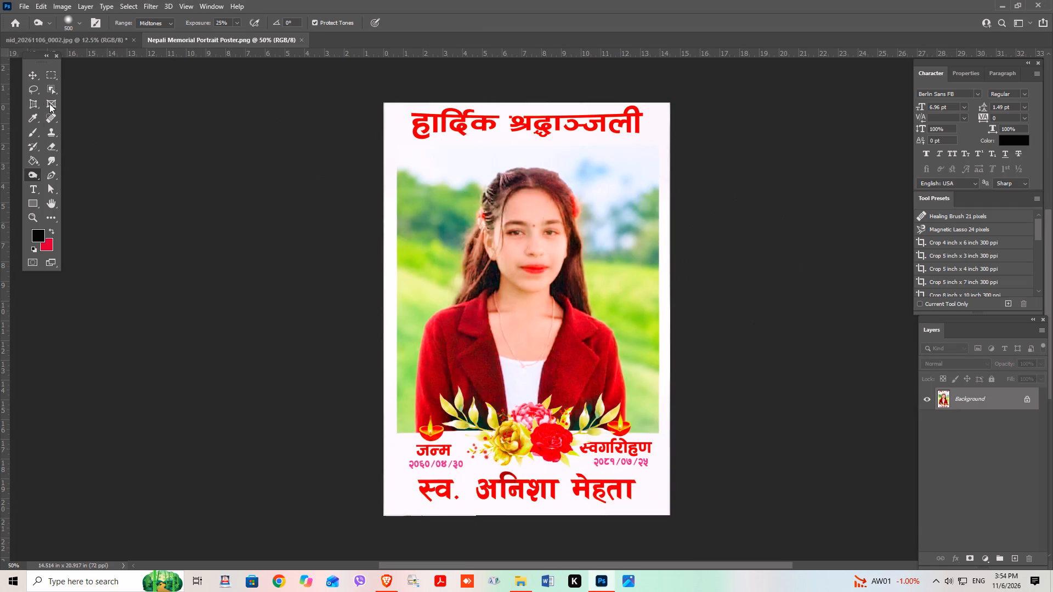
Create a blank portrait document of 7.5 × 11.5 inches at 300 ppi with a white background.
{"action": "left_click", "coordinate": [32, 72]}
{"action": "left_click", "coordinate": [715, 292]}
{"action": "scroll", "coordinate": [692, 292], "scroll_direction": "up", "scroll_amount": 4}
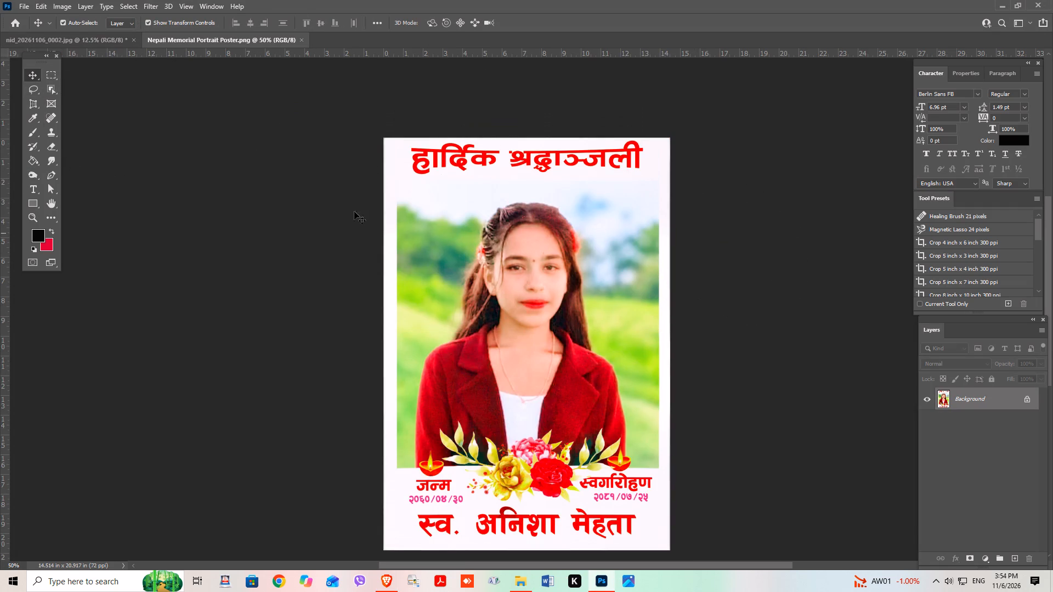
{"action": "key", "text": "ctrl+n"}
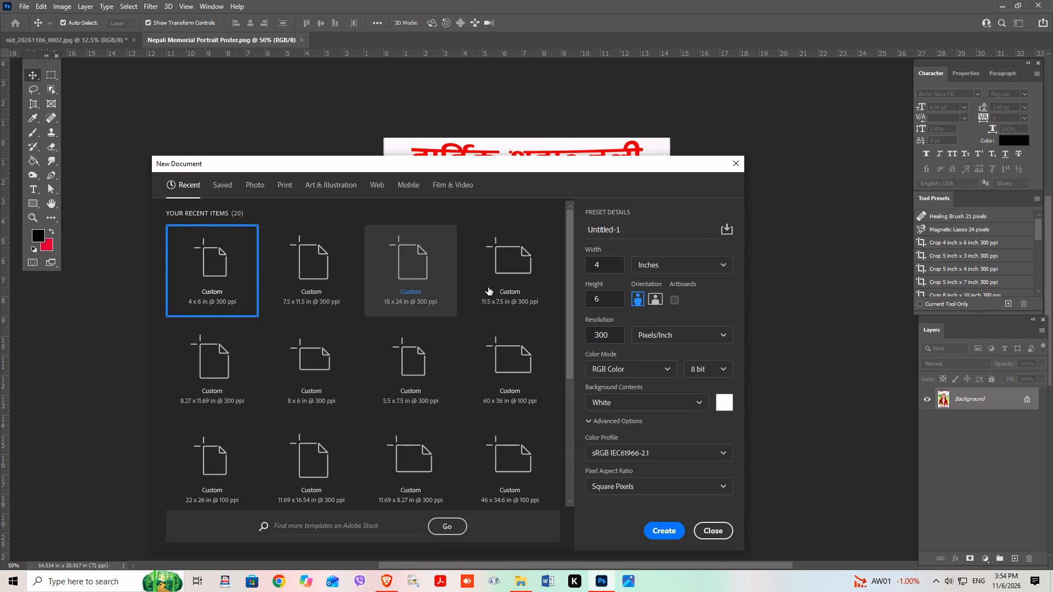
{"action": "left_click", "coordinate": [512, 274]}
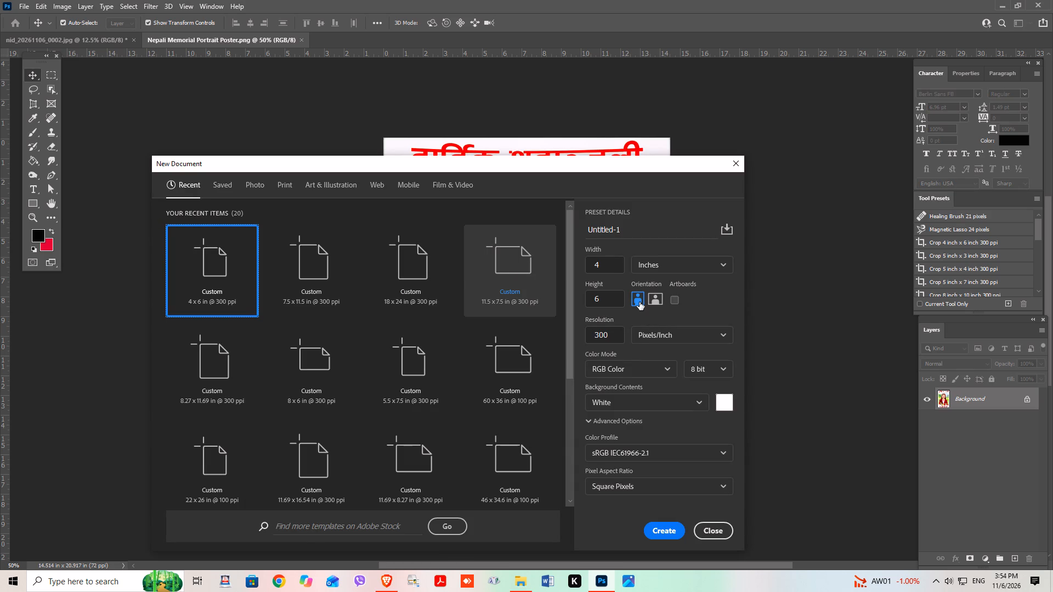
{"action": "left_click", "coordinate": [639, 302]}
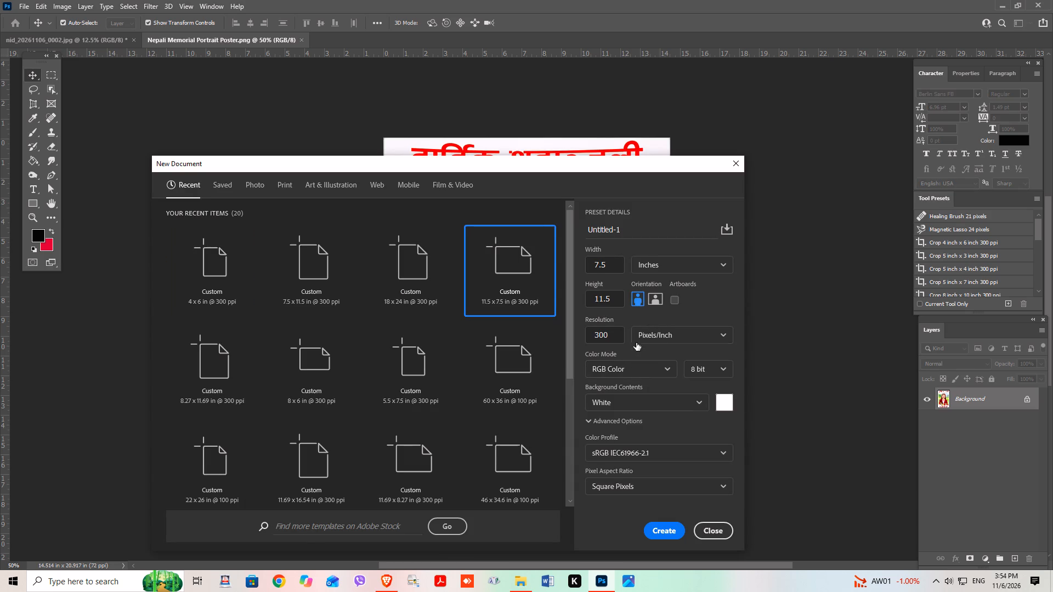
{"action": "left_click", "coordinate": [667, 531]}
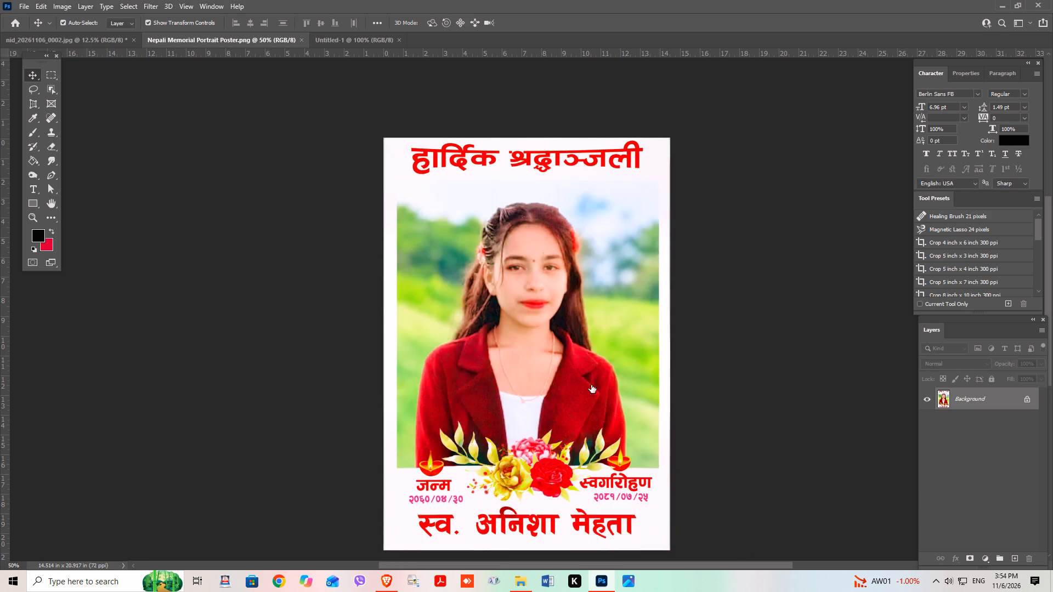
Copy the Nepali Memorial Portrait Poster image into the new blank document as its own layer.
{"action": "left_click", "coordinate": [280, 37]}
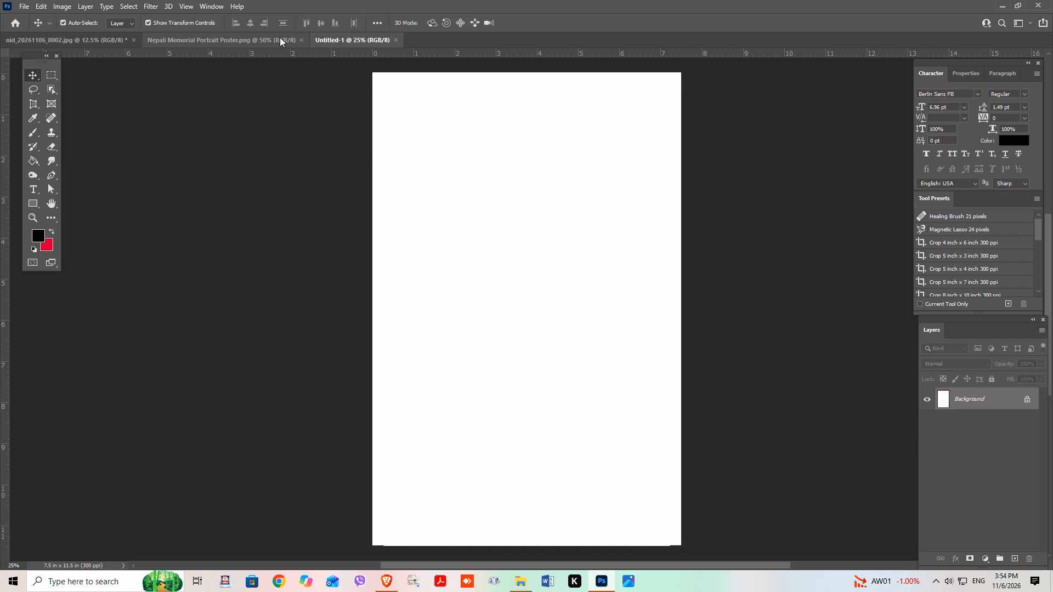
{"action": "left_click_drag", "start_coordinate": [505, 319], "coordinate": [347, 36]}
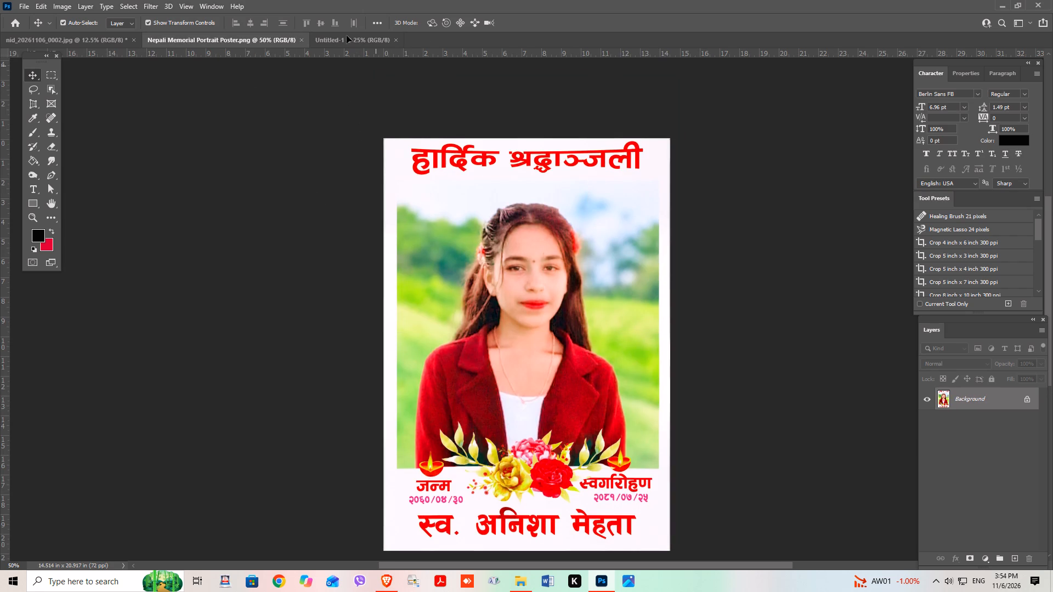
{"action": "left_click_drag", "start_coordinate": [347, 36], "coordinate": [501, 249]}
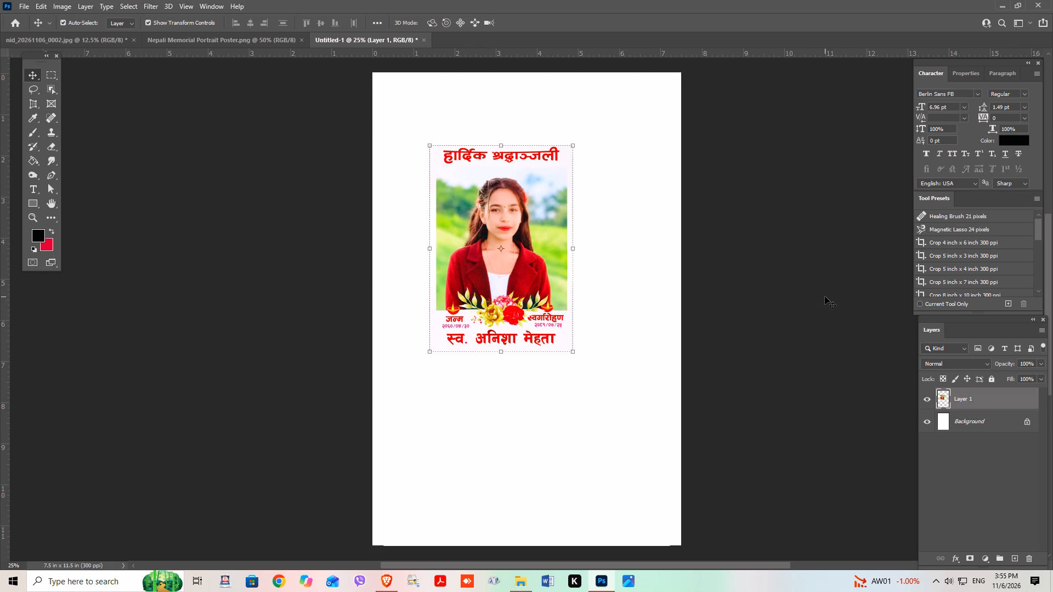
{"action": "left_click", "coordinate": [741, 266]}
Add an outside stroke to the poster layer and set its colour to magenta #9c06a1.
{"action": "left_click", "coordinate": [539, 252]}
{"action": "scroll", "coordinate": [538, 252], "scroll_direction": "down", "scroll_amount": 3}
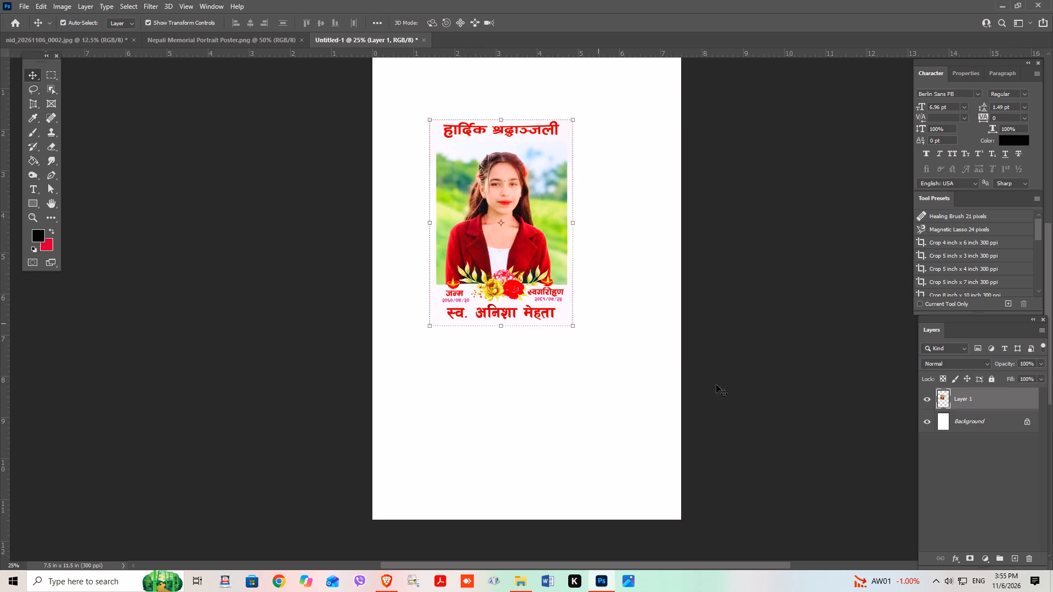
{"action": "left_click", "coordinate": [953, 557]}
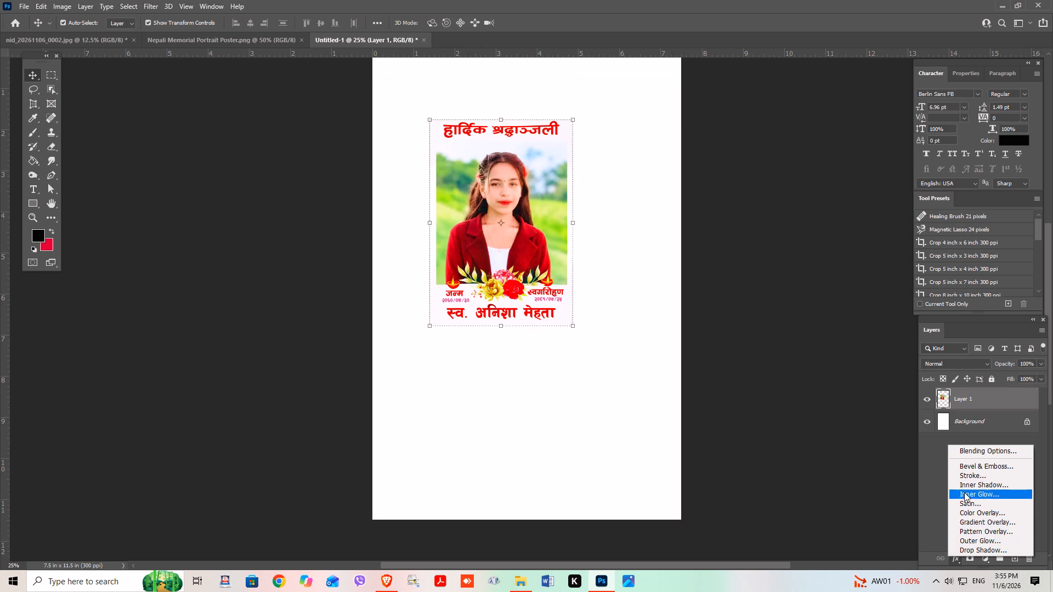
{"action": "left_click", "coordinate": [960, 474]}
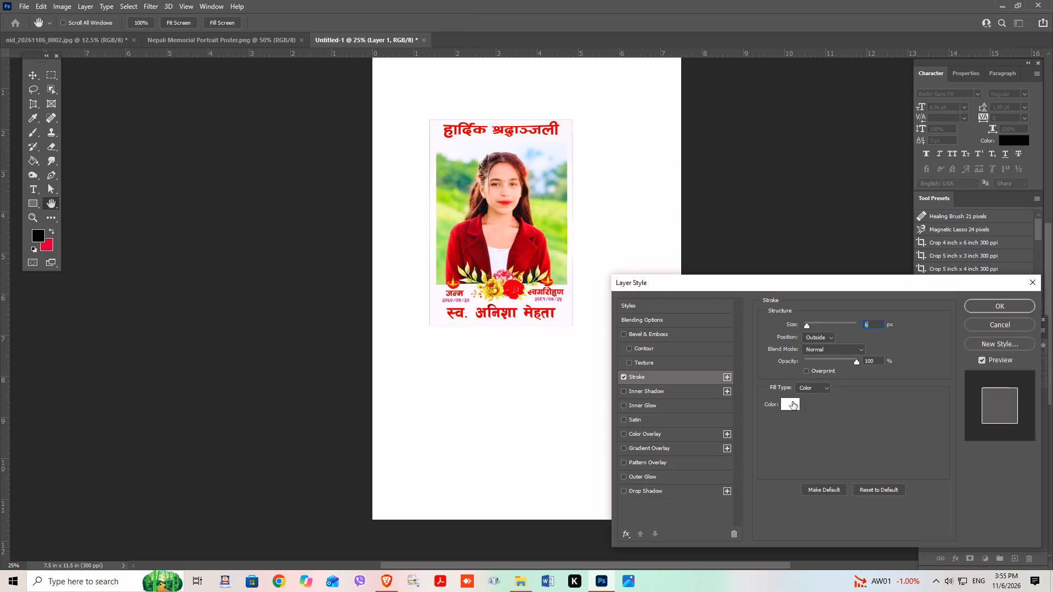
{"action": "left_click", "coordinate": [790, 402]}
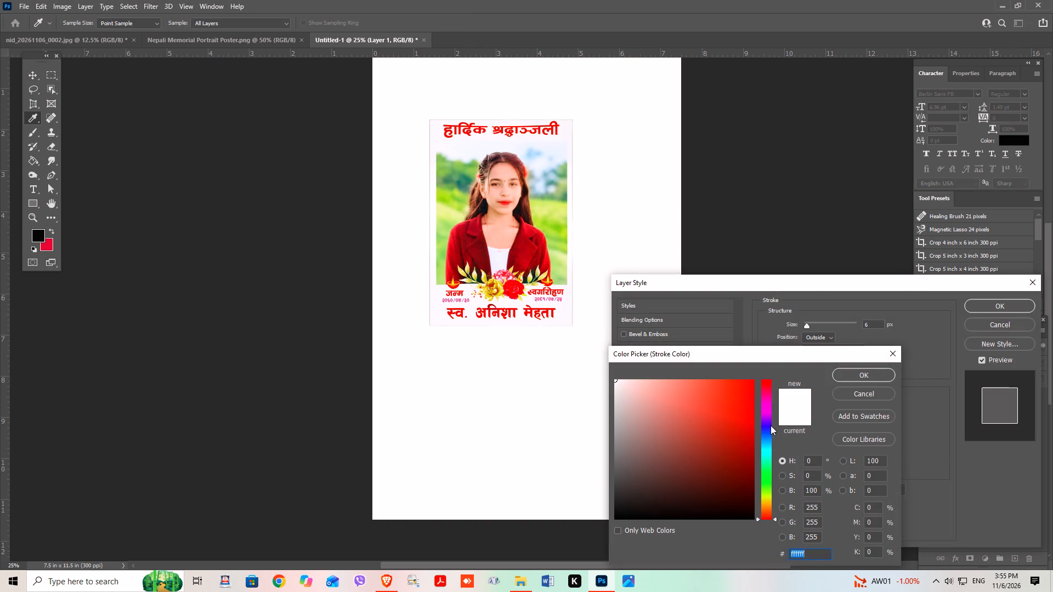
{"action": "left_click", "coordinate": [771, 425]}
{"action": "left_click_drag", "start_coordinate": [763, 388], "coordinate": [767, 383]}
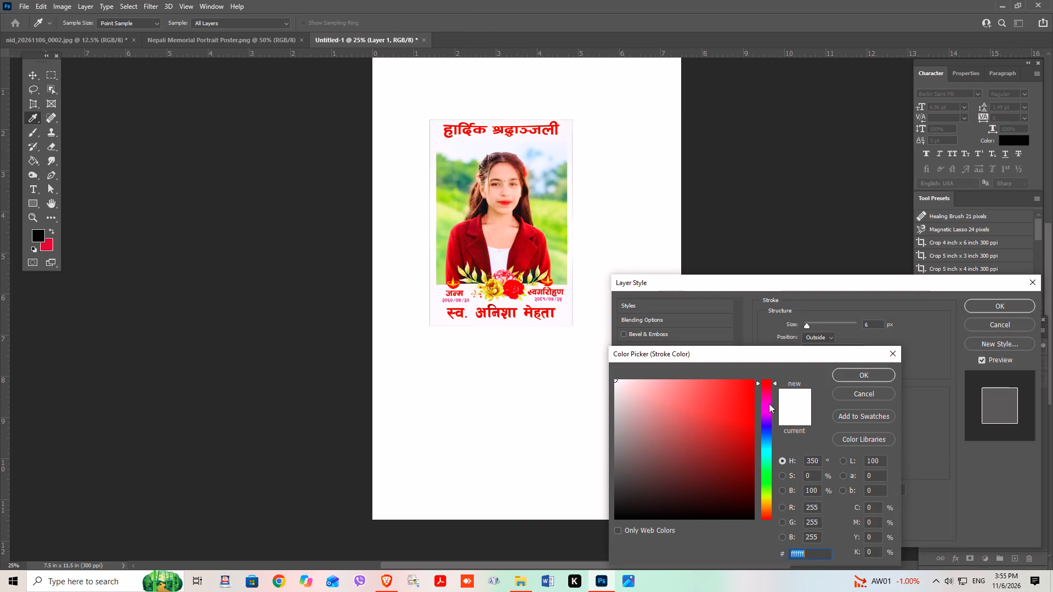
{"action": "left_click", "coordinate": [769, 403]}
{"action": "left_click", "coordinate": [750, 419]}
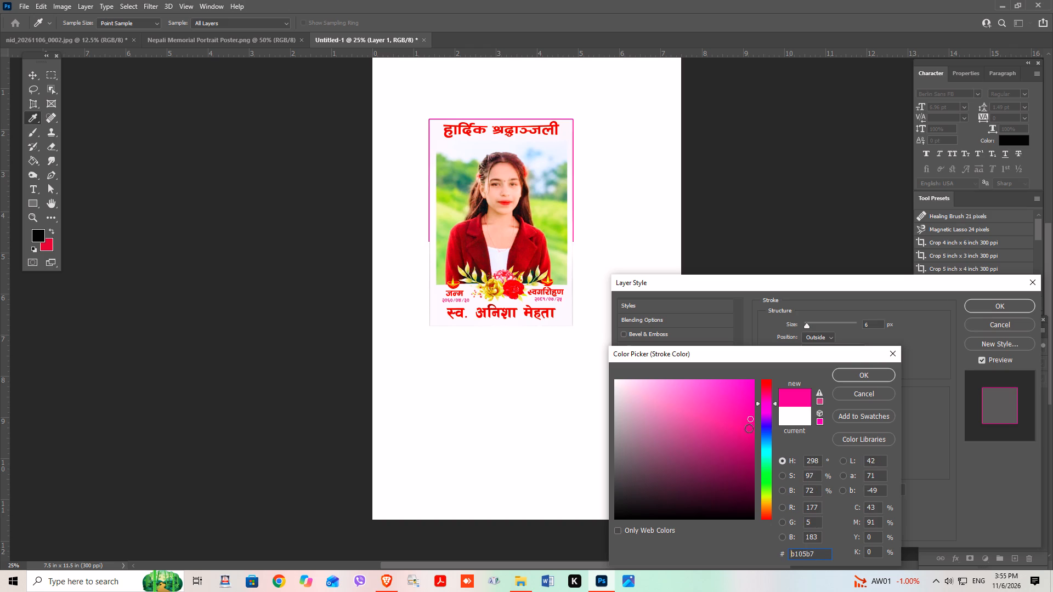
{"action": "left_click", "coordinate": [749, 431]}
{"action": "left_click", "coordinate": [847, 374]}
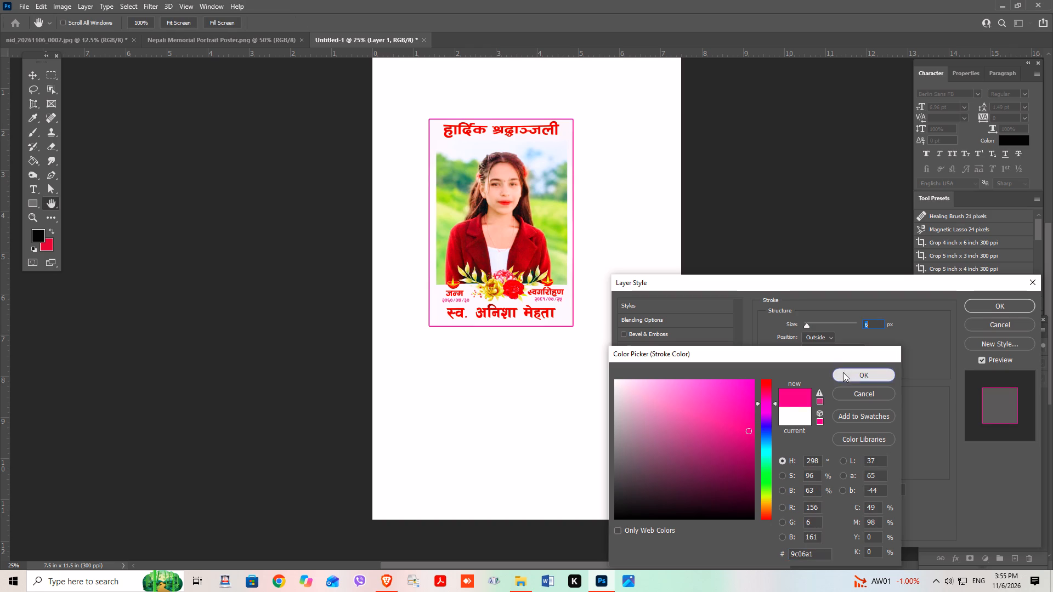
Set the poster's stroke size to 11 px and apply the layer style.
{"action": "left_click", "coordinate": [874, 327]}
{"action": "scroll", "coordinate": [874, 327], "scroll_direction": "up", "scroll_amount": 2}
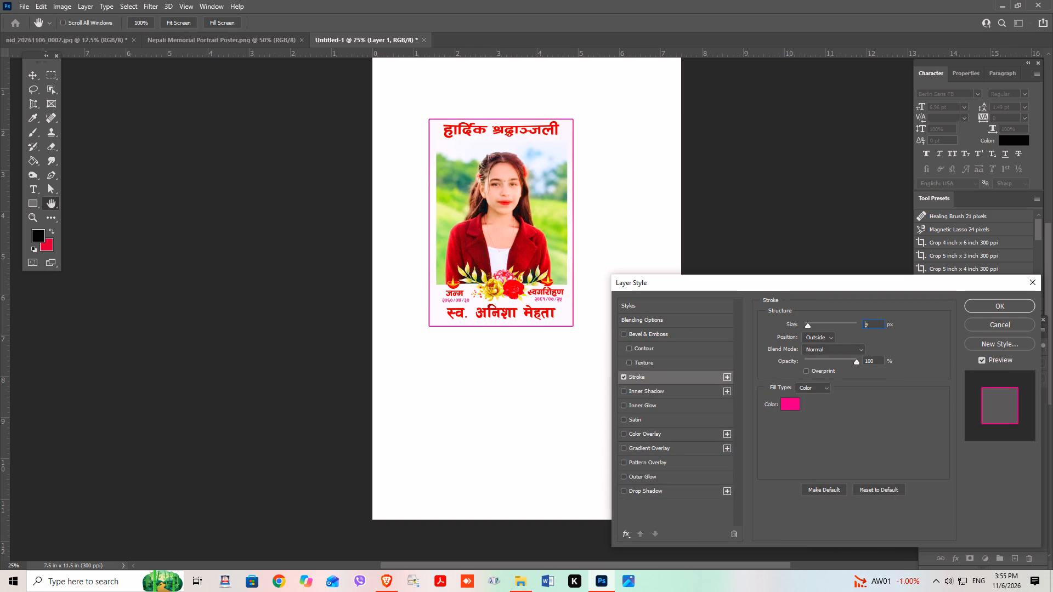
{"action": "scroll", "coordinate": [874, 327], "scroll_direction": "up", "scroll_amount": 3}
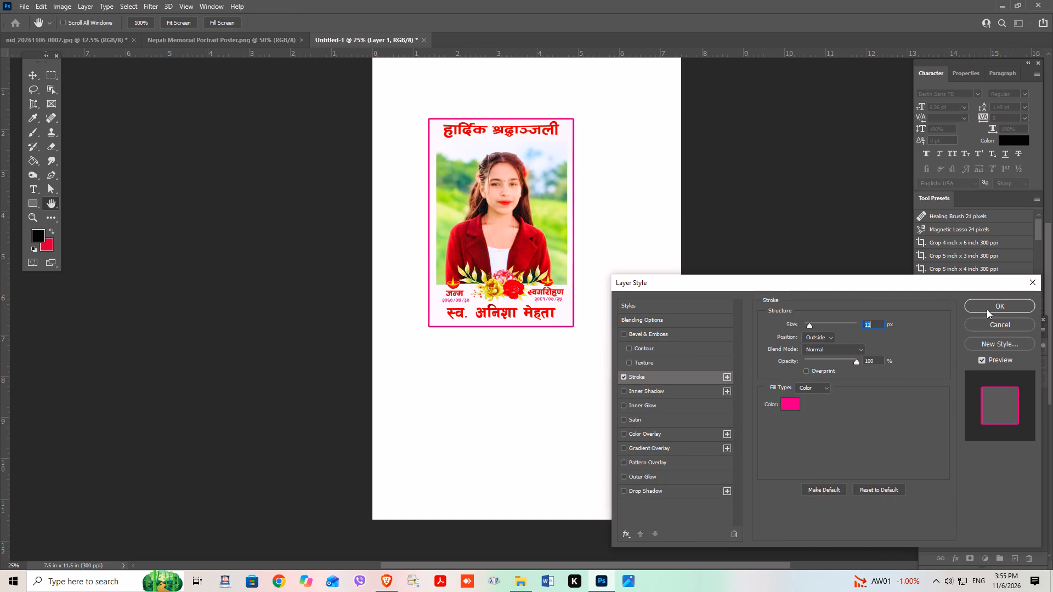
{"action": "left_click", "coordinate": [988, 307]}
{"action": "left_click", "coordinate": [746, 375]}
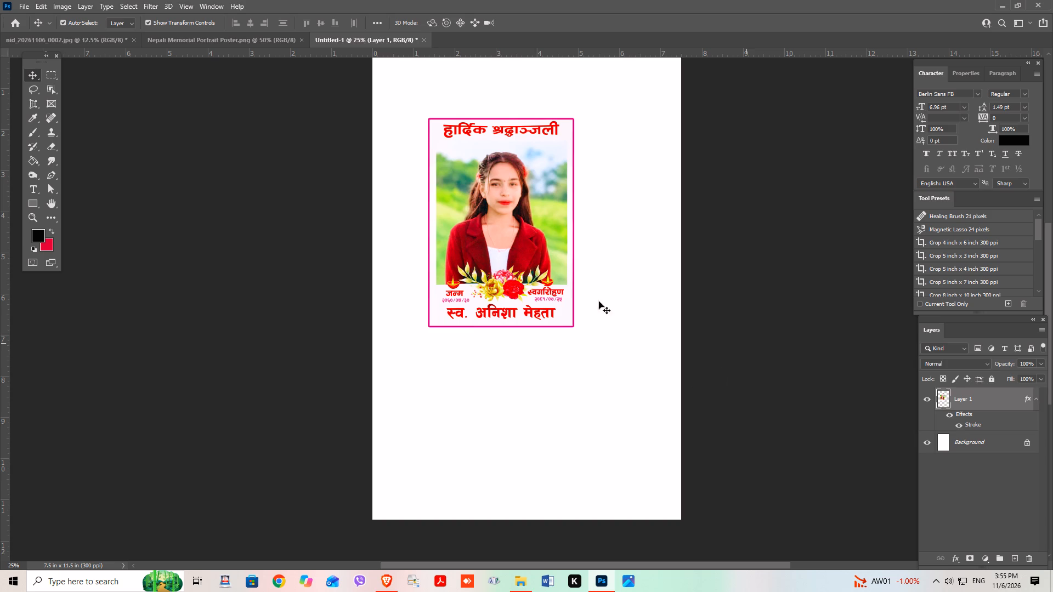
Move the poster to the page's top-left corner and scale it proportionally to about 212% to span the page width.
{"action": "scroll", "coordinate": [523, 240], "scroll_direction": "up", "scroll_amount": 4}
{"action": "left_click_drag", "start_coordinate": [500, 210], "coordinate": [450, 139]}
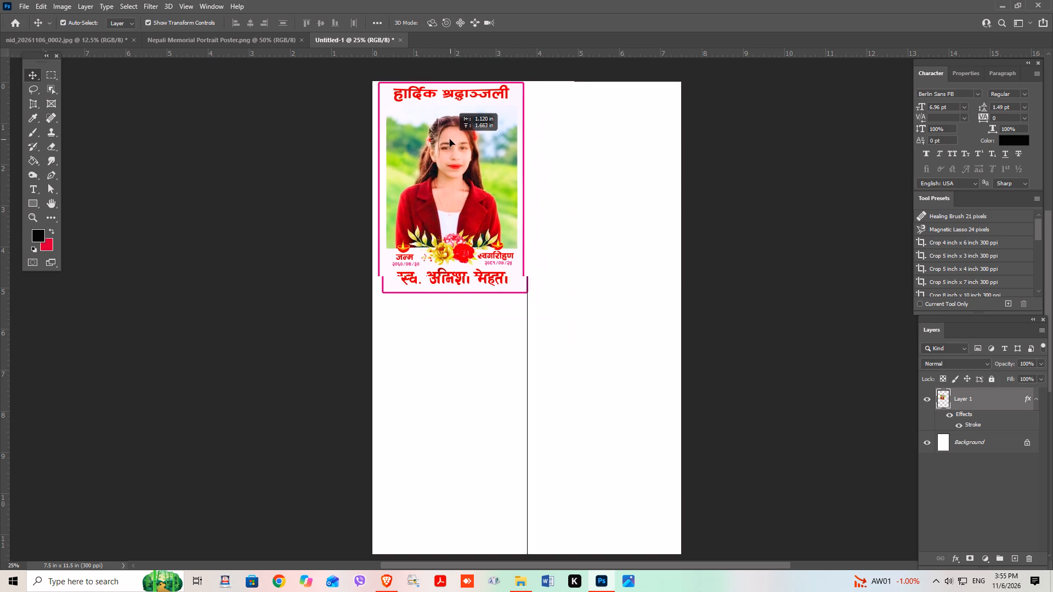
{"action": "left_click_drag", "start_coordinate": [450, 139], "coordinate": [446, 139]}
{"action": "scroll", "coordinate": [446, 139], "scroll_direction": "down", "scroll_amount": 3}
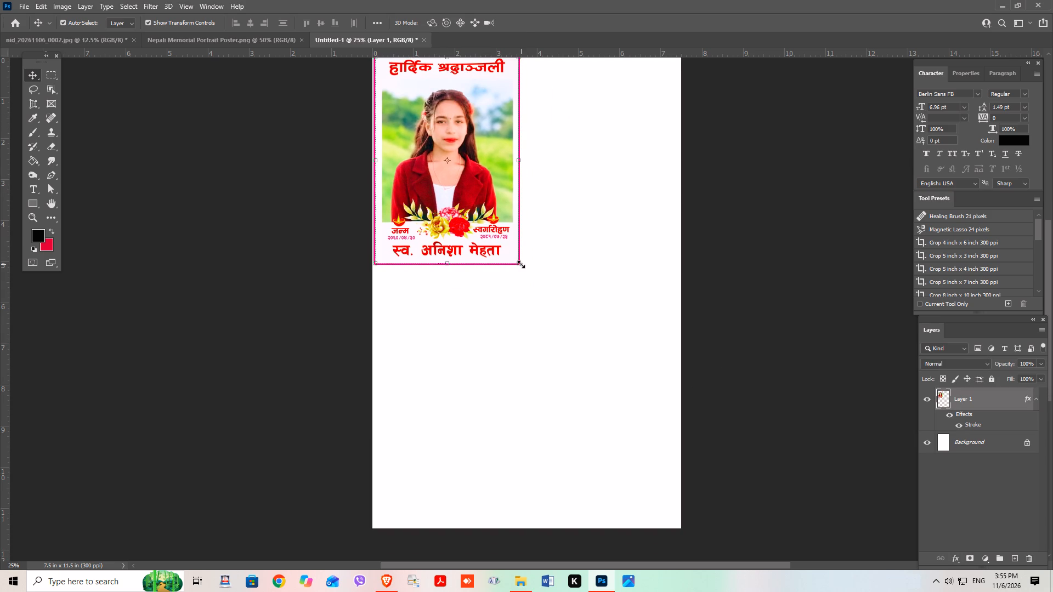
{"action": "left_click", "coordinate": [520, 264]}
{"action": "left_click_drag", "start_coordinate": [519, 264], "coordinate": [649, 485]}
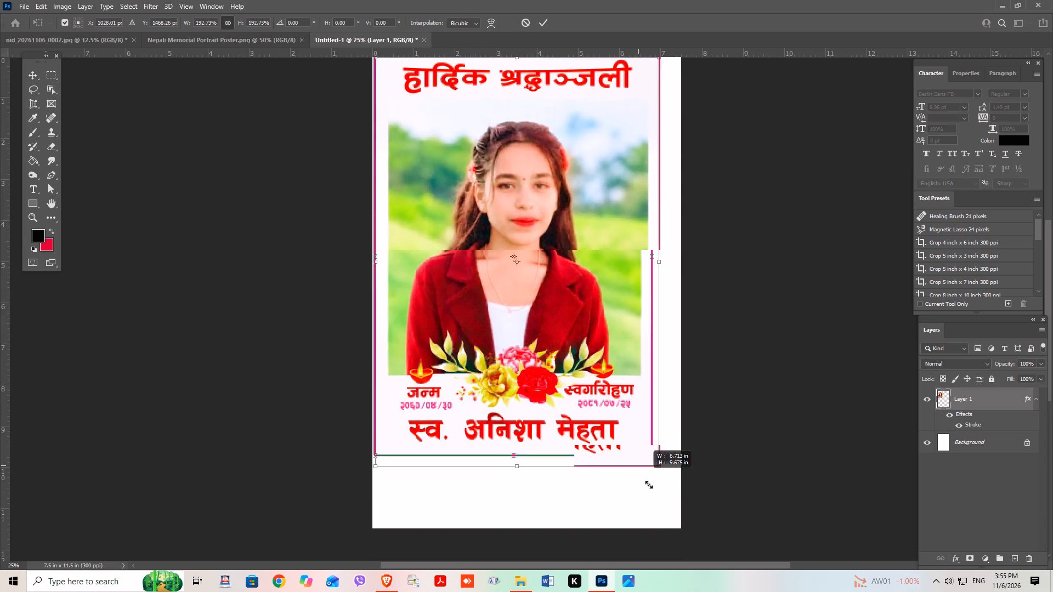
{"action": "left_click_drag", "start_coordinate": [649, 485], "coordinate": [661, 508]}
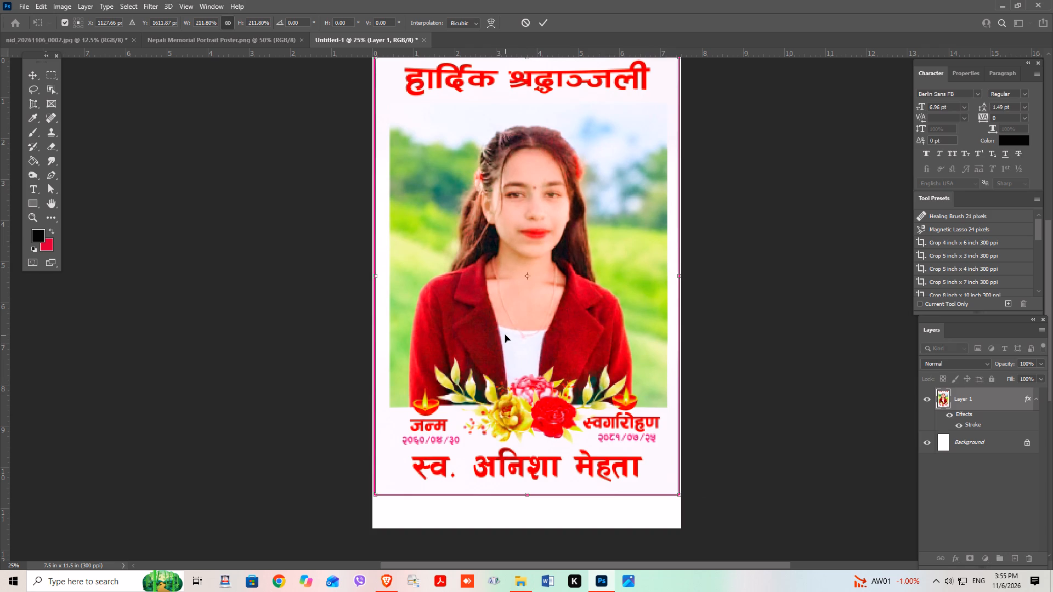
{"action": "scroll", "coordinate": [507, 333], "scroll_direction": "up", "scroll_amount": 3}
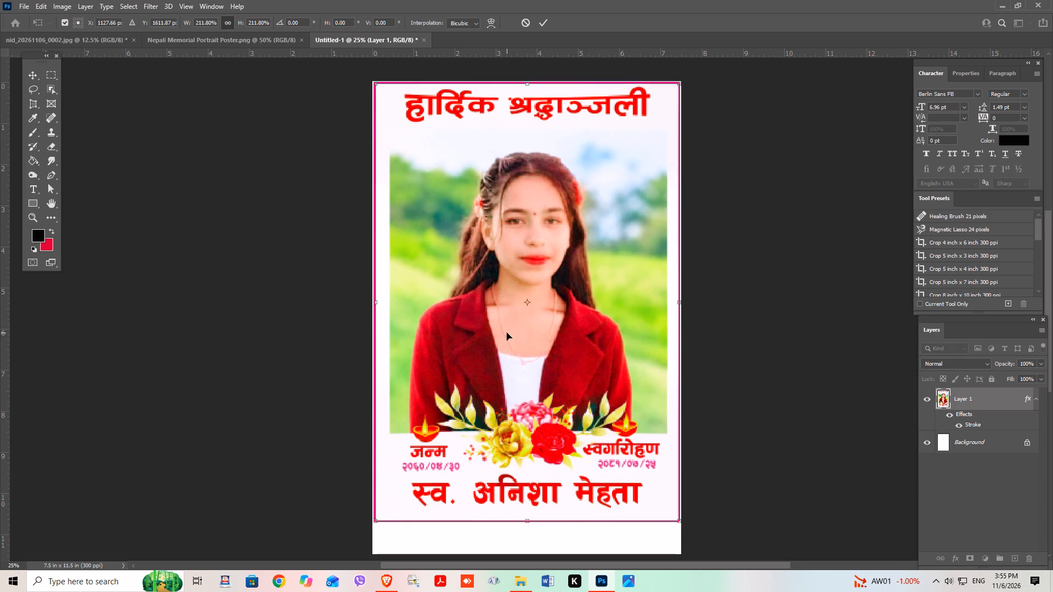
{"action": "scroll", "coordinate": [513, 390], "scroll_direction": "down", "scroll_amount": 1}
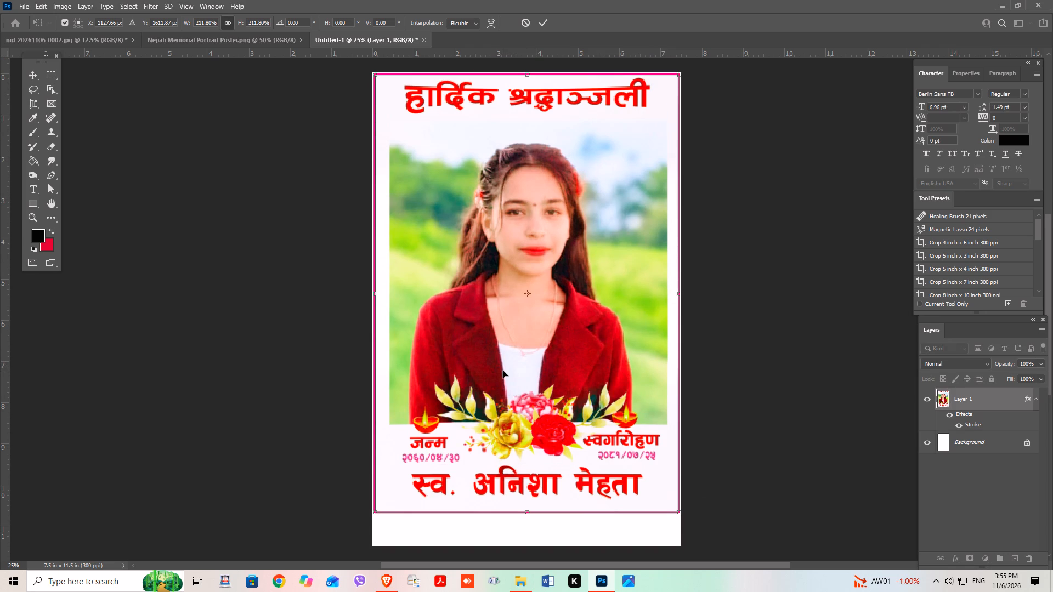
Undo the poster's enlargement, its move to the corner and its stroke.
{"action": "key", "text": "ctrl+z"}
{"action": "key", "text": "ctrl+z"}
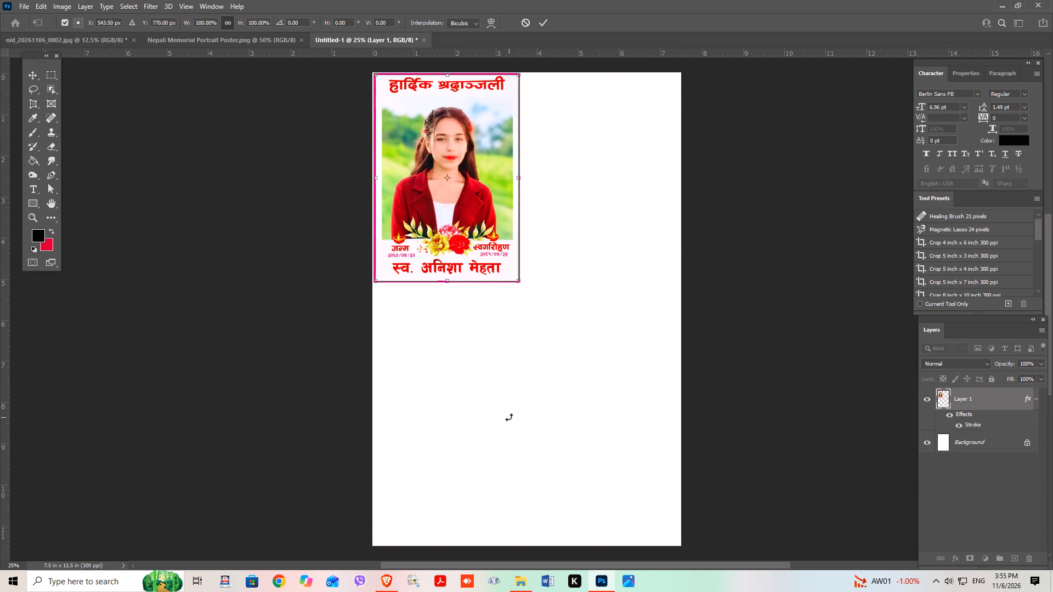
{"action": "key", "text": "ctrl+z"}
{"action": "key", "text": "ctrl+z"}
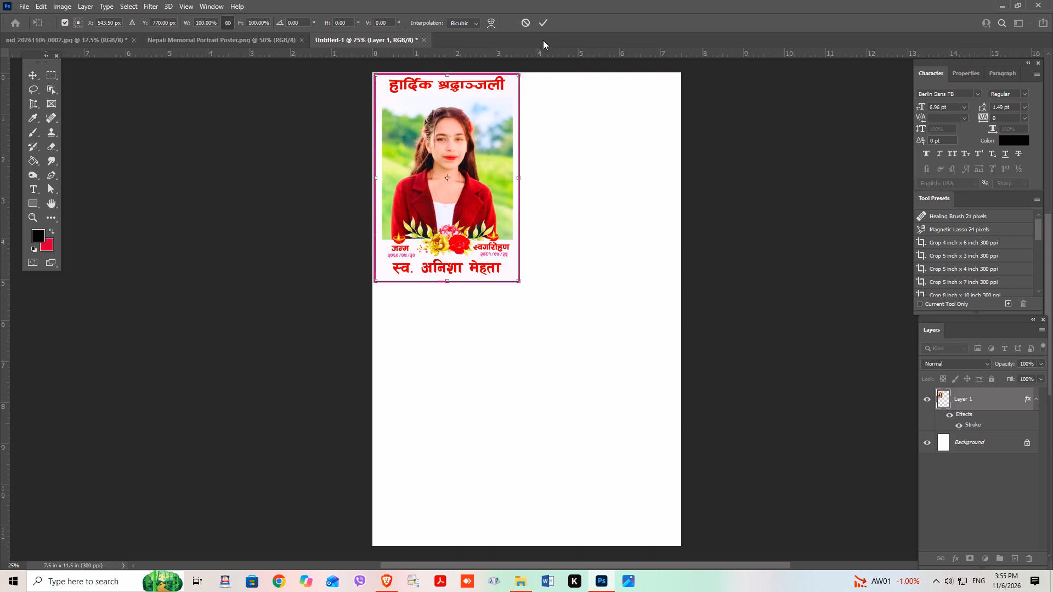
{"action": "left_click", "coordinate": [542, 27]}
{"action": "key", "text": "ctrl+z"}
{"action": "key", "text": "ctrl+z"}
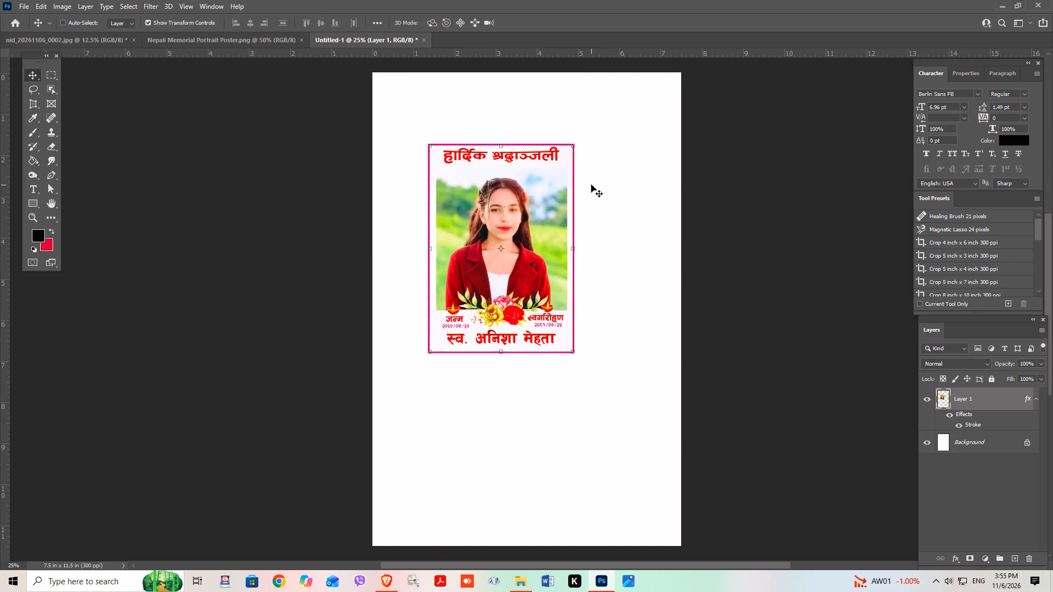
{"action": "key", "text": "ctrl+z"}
Scale the poster layer proportionally to about 225% so it covers the page width.
{"action": "left_click", "coordinate": [748, 354]}
{"action": "left_click", "coordinate": [520, 319]}
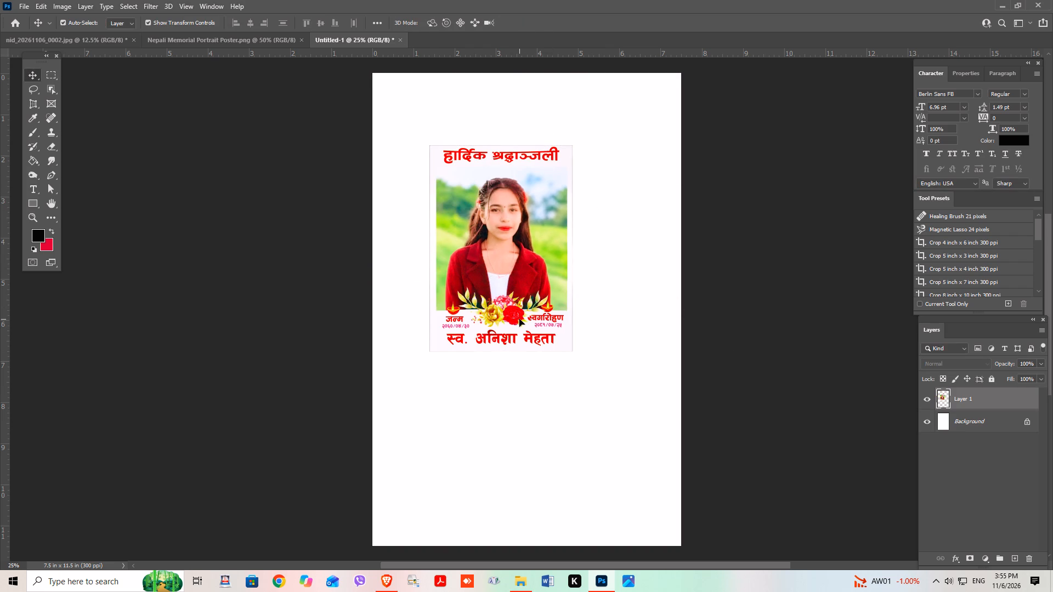
{"action": "scroll", "coordinate": [519, 319], "scroll_direction": "down", "scroll_amount": 3}
{"action": "left_click_drag", "start_coordinate": [502, 325], "coordinate": [525, 465]}
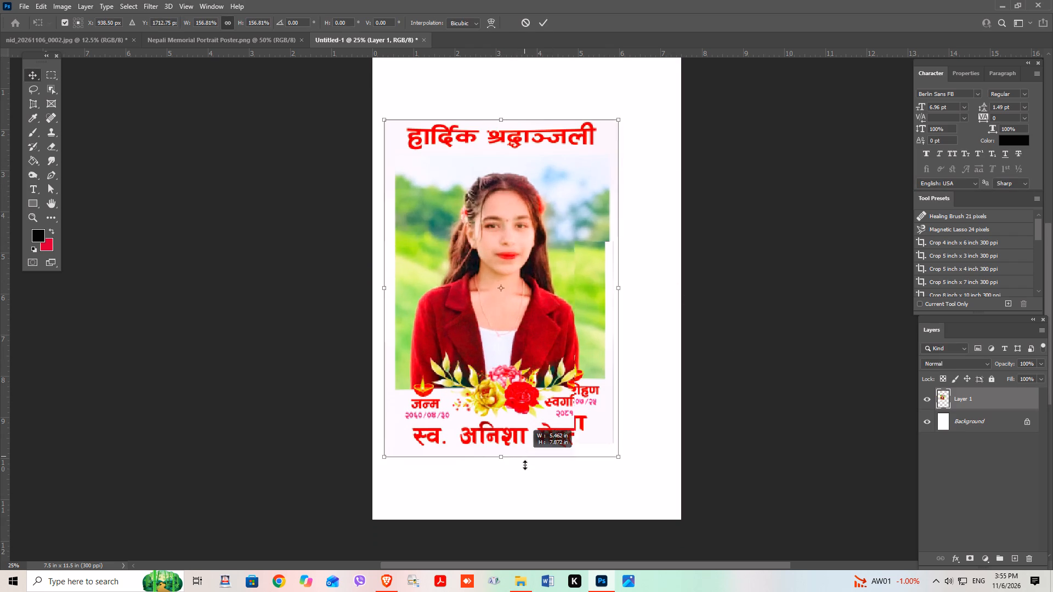
{"action": "left_click_drag", "start_coordinate": [525, 465], "coordinate": [525, 465]}
{"action": "scroll", "coordinate": [526, 458], "scroll_direction": "up", "scroll_amount": 3}
{"action": "left_click_drag", "start_coordinate": [624, 147], "coordinate": [648, 123]}
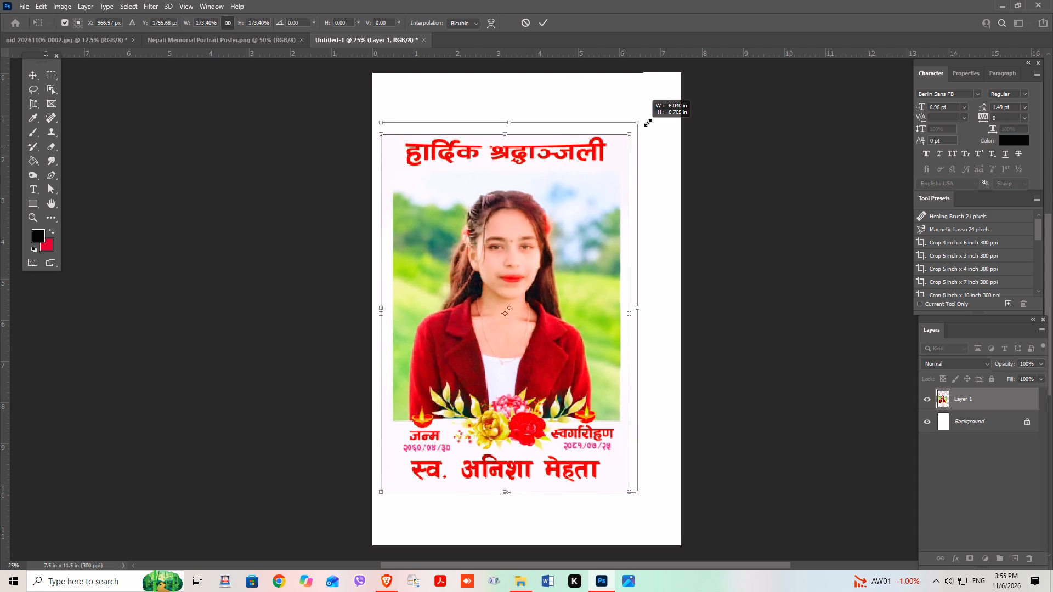
{"action": "left_click_drag", "start_coordinate": [648, 123], "coordinate": [687, 86]}
{"action": "scroll", "coordinate": [632, 257], "scroll_direction": "down", "scroll_amount": 3}
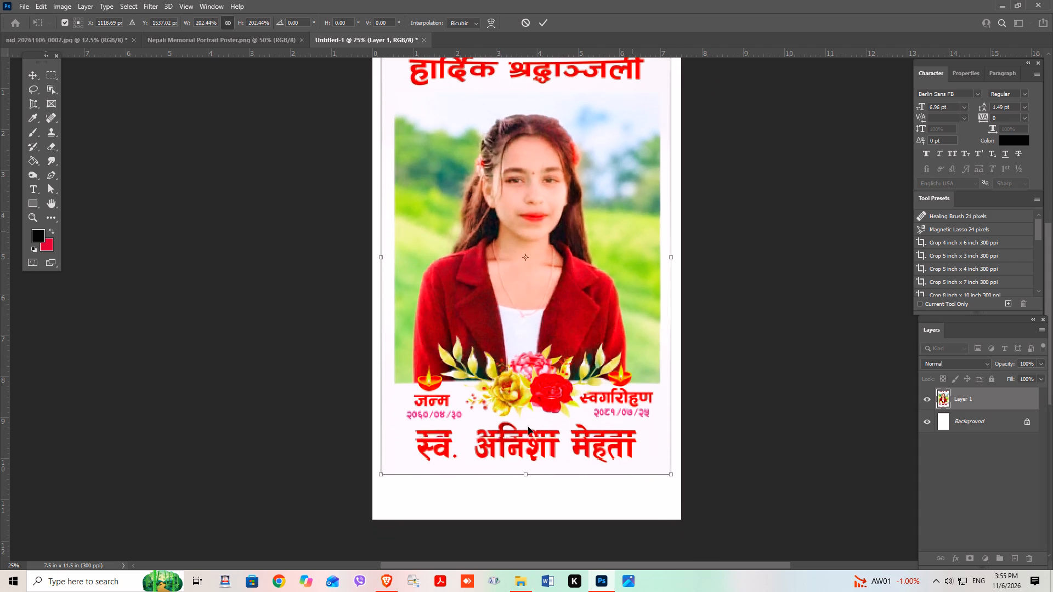
{"action": "left_click_drag", "start_coordinate": [529, 465], "coordinate": [535, 513]}
Move the poster down to the page's bottom edge and scale it proportionally to about 229% to cover the page height.
{"action": "scroll", "coordinate": [535, 509], "scroll_direction": "down", "scroll_amount": 3}
{"action": "left_click_drag", "start_coordinate": [546, 457], "coordinate": [548, 464]}
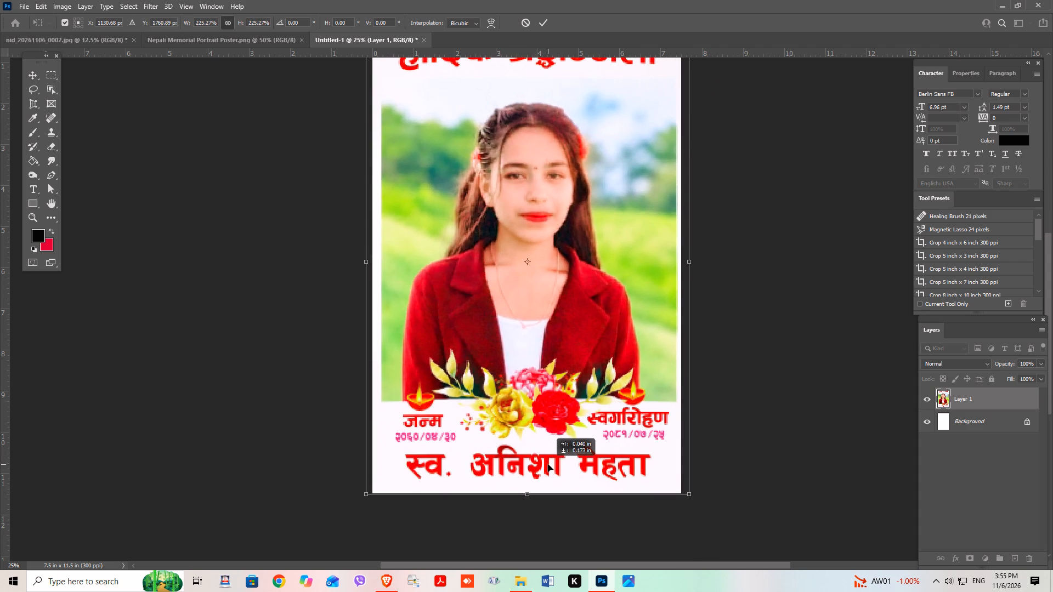
{"action": "left_click_drag", "start_coordinate": [548, 464], "coordinate": [547, 464]}
{"action": "scroll", "coordinate": [547, 464], "scroll_direction": "up", "scroll_amount": 5}
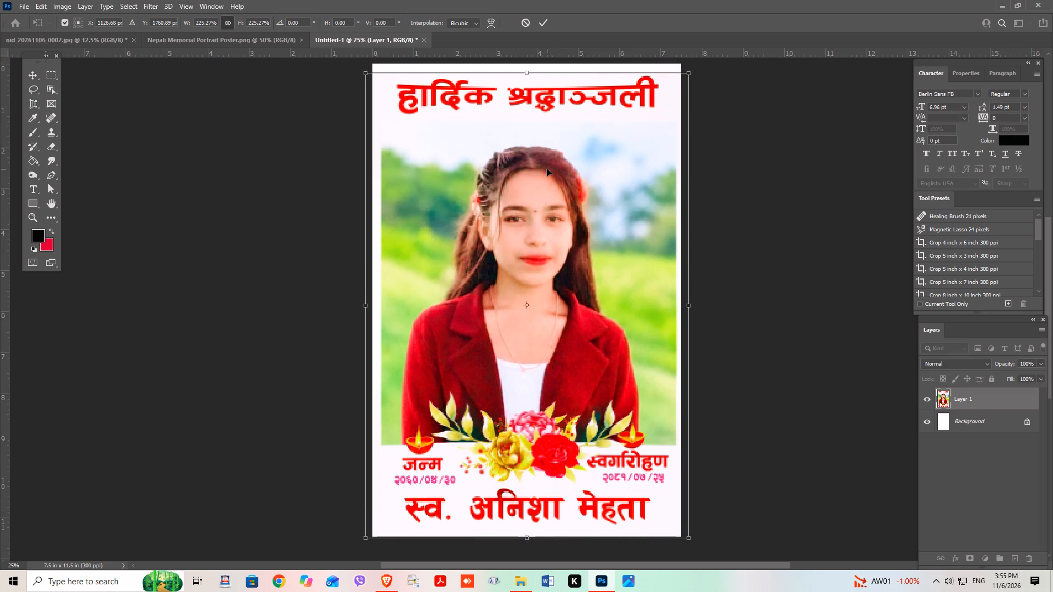
{"action": "left_click_drag", "start_coordinate": [533, 71], "coordinate": [536, 68]}
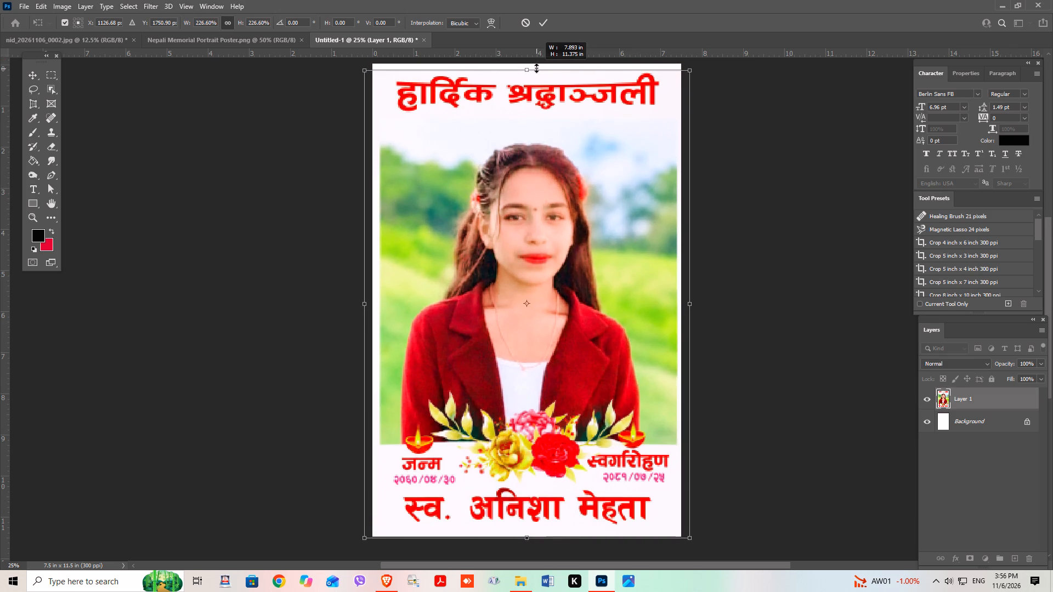
{"action": "left_click_drag", "start_coordinate": [536, 68], "coordinate": [539, 66]}
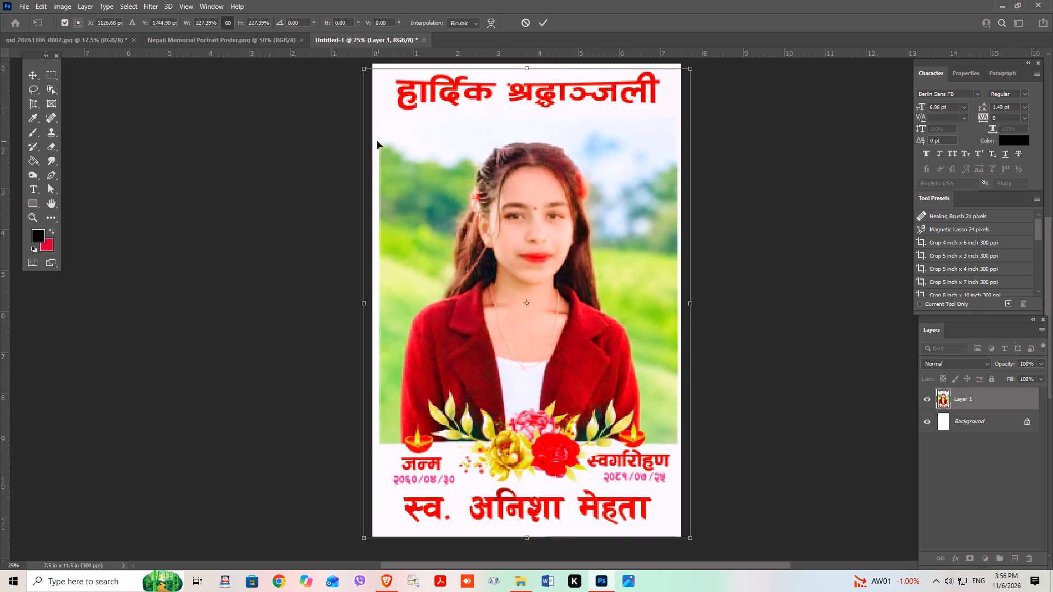
{"action": "left_click", "coordinate": [363, 67]}
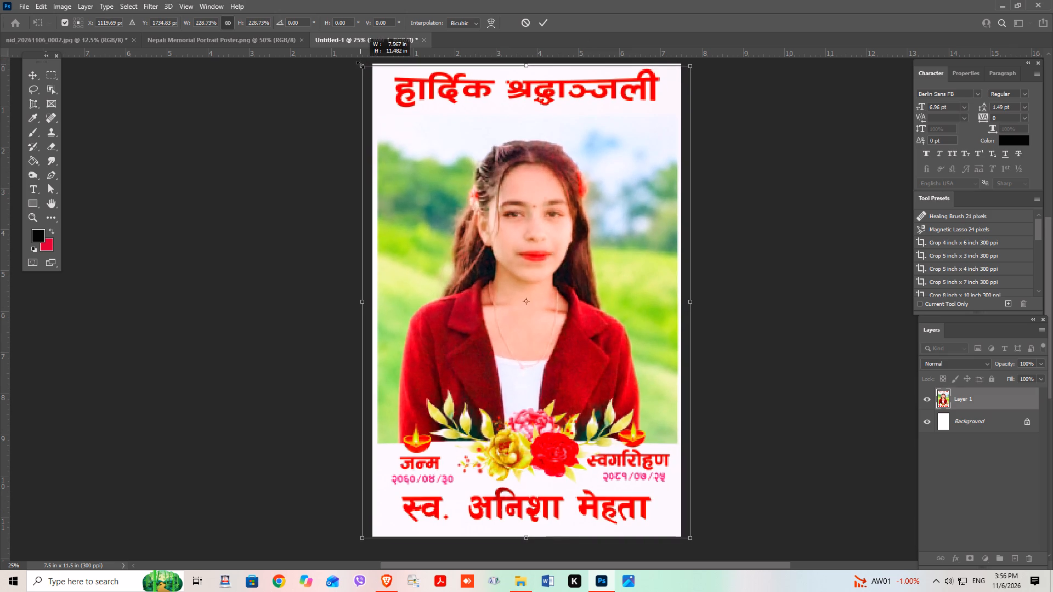
{"action": "left_click", "coordinate": [541, 21]}
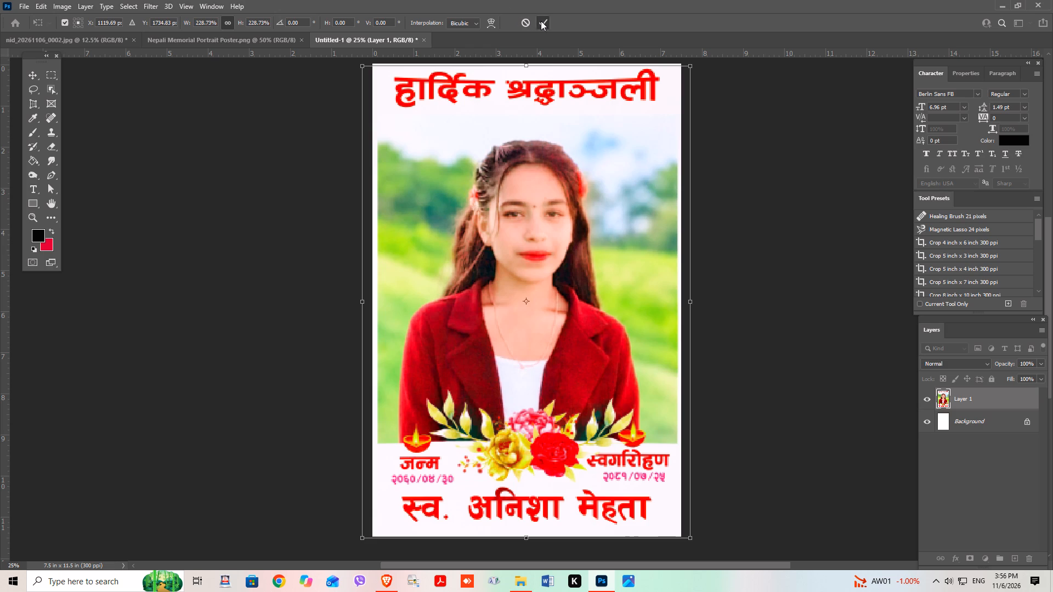
{"action": "left_click", "coordinate": [731, 274]}
Crop the poster's overhanging edges to the full 7.5 × 11.5 inch page with the Perspective Crop tool.
{"action": "scroll", "coordinate": [602, 282], "scroll_direction": "up", "scroll_amount": 3}
{"action": "left_click", "coordinate": [548, 270]}
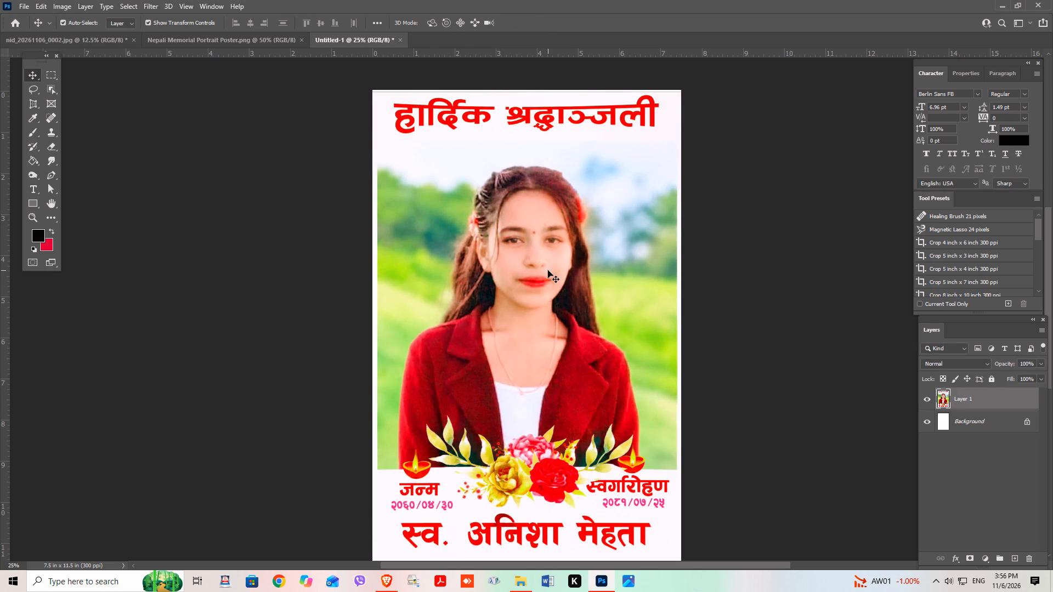
{"action": "scroll", "coordinate": [531, 267], "scroll_direction": "down", "scroll_amount": 4, "text": "alt"}
{"action": "scroll", "coordinate": [529, 266], "scroll_direction": "down", "scroll_amount": 4}
{"action": "scroll", "coordinate": [529, 266], "scroll_direction": "down", "scroll_amount": 8, "text": "ctrl"}
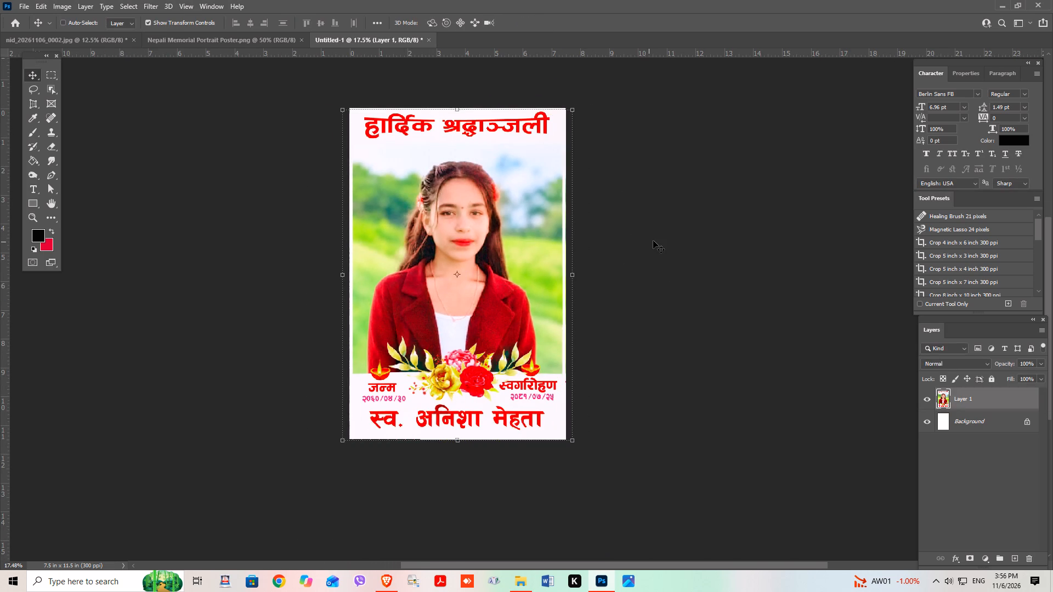
{"action": "left_click", "coordinate": [653, 241]}
{"action": "left_click", "coordinate": [431, 210]}
{"action": "left_click", "coordinate": [36, 100]}
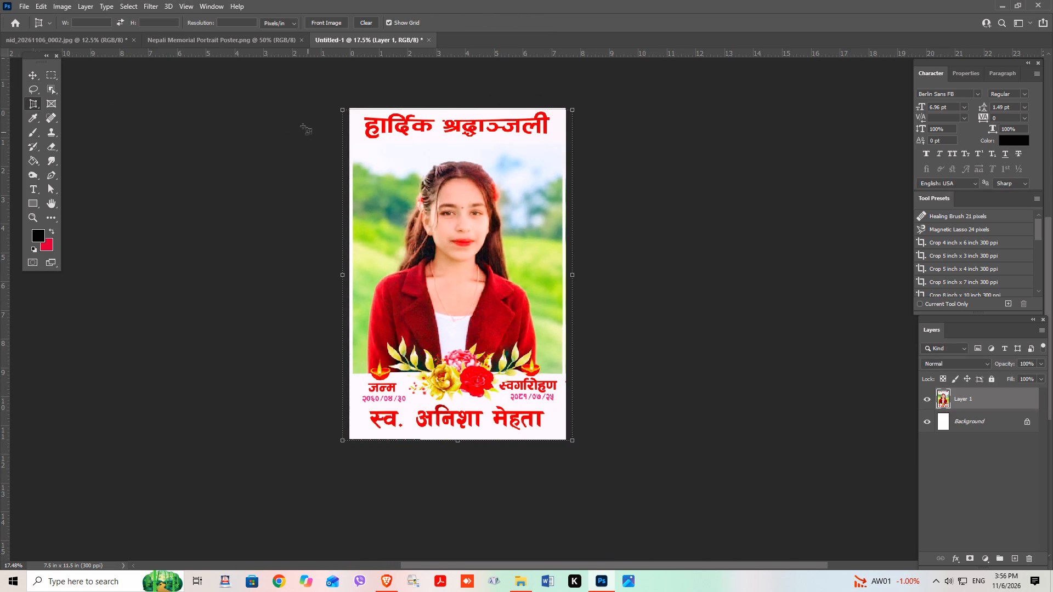
{"action": "left_click_drag", "start_coordinate": [346, 99], "coordinate": [586, 452]}
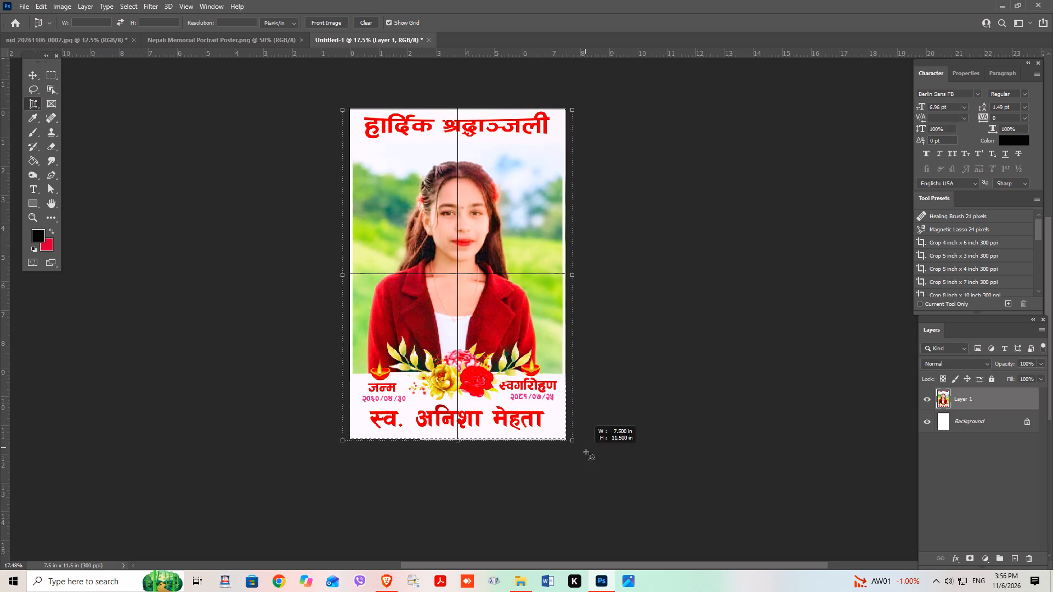
{"action": "left_click", "coordinate": [450, 19]}
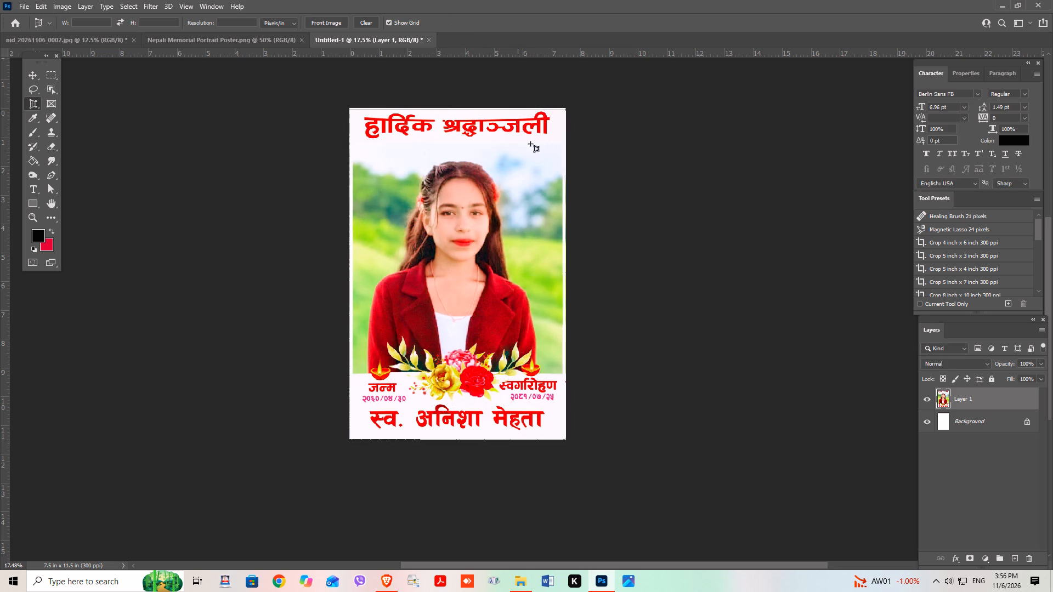
Add a pink stroke to the poster layer, positioned inside with a size of 14 px.
{"action": "left_click", "coordinate": [31, 73]}
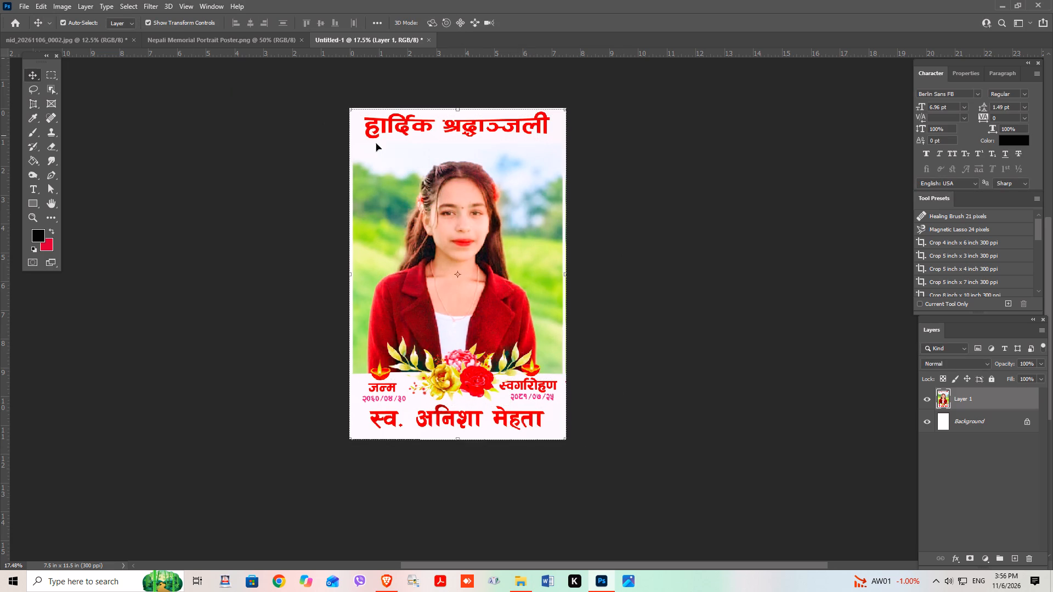
{"action": "left_click", "coordinate": [412, 195]}
{"action": "left_click", "coordinate": [959, 562]}
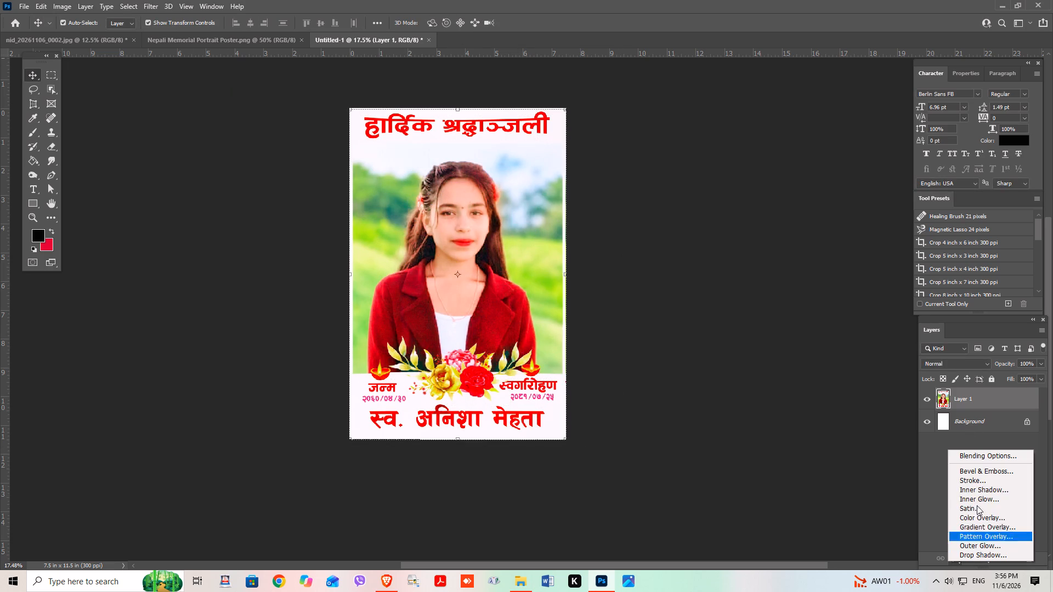
{"action": "left_click", "coordinate": [975, 483]}
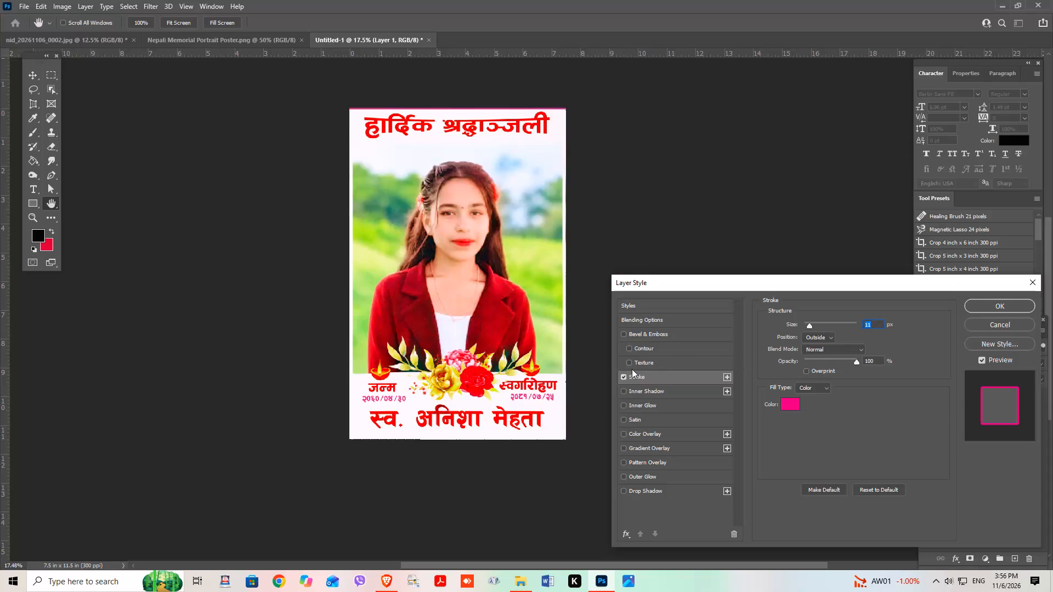
{"action": "left_click", "coordinate": [829, 334]}
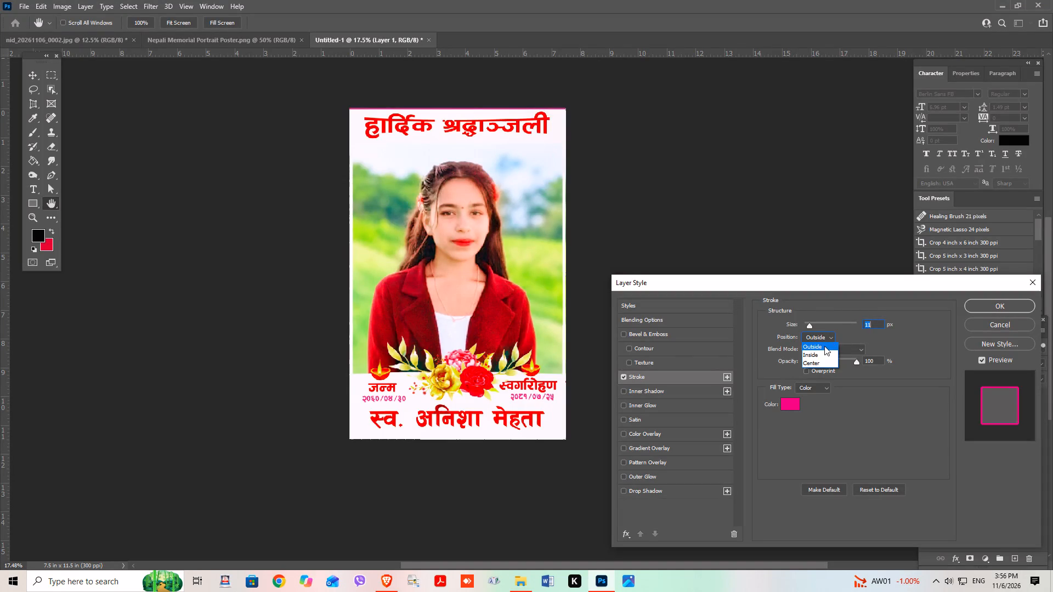
{"action": "left_click", "coordinate": [822, 353]}
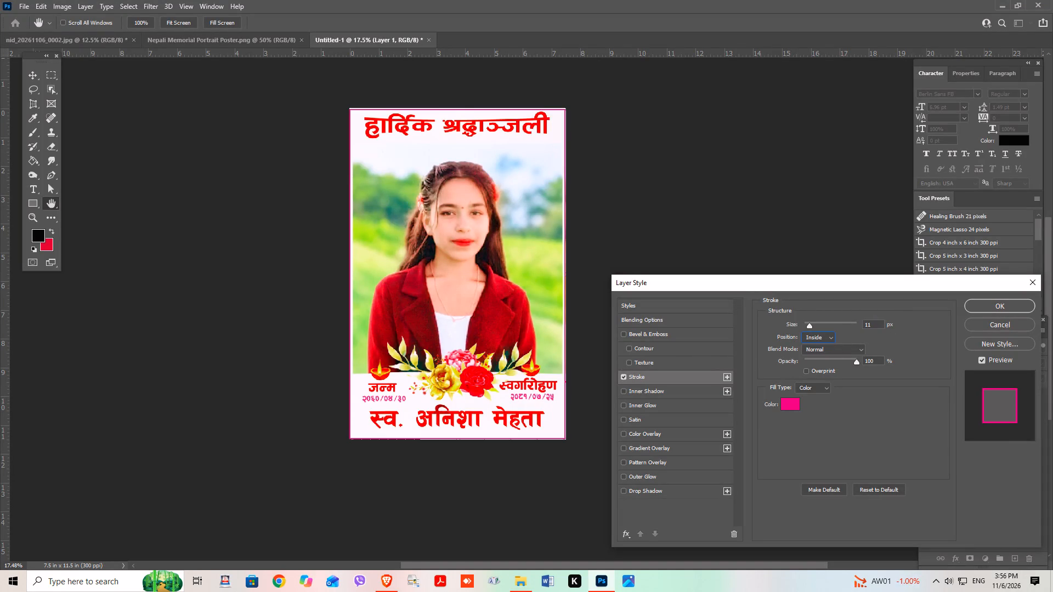
{"action": "left_click", "coordinate": [882, 322]}
{"action": "scroll", "coordinate": [880, 323], "scroll_direction": "up", "scroll_amount": 3}
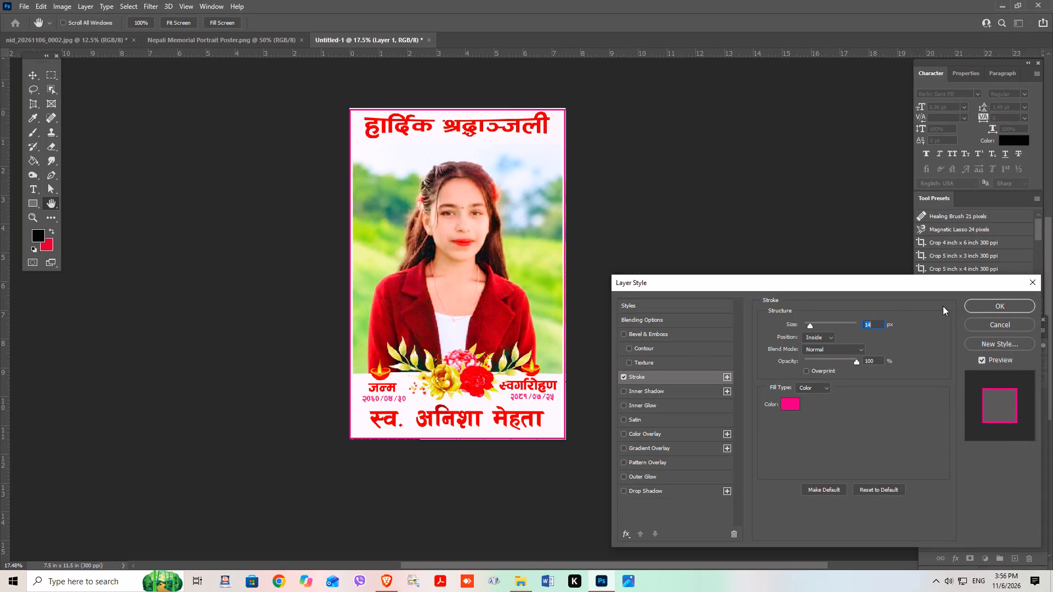
{"action": "left_click", "coordinate": [985, 308]}
{"action": "left_click", "coordinate": [652, 368]}
Apply Levels to the poster layer with a black input of 18 and a white input of 236.
{"action": "scroll", "coordinate": [651, 368], "scroll_direction": "up", "scroll_amount": 4}
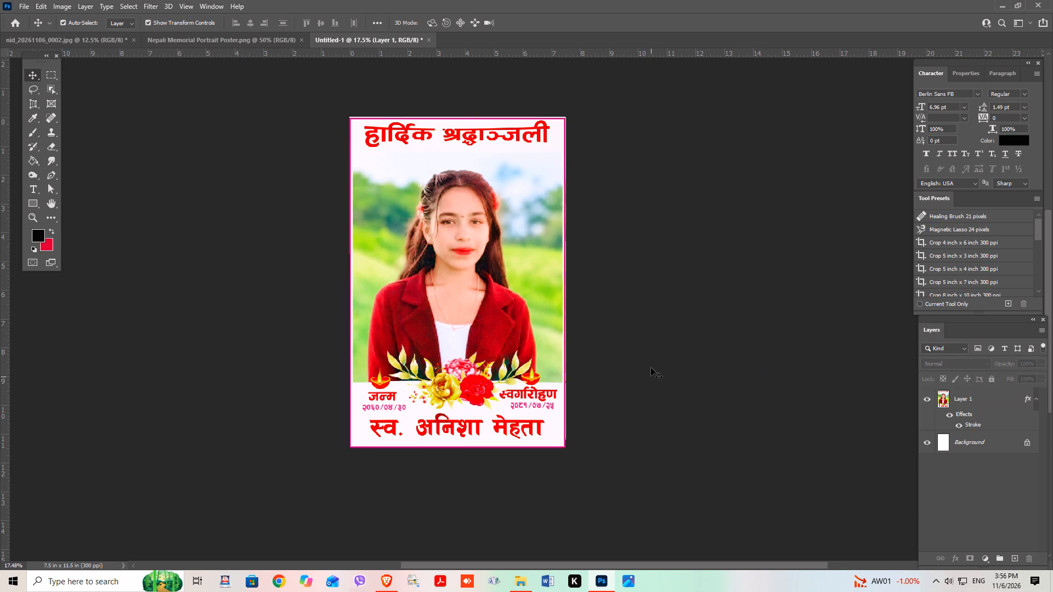
{"action": "scroll", "coordinate": [651, 368], "scroll_direction": "up", "scroll_amount": 1}
{"action": "scroll", "coordinate": [458, 381], "scroll_direction": "down", "scroll_amount": 3}
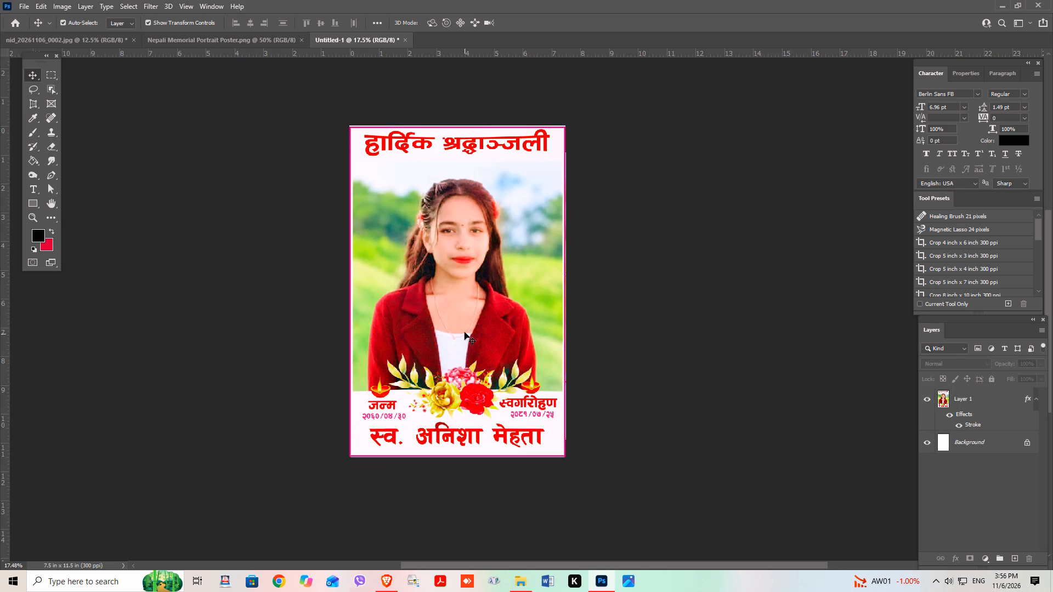
{"action": "left_click", "coordinate": [465, 332]}
{"action": "key", "text": "ctrl+l"}
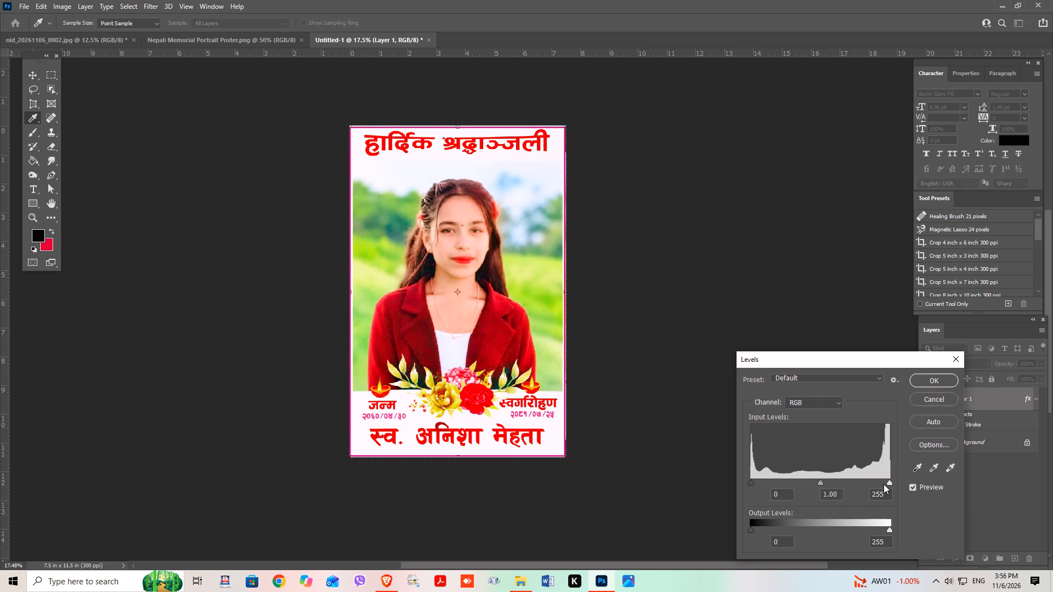
{"action": "left_click", "coordinate": [888, 483]}
{"action": "left_click_drag", "start_coordinate": [888, 483], "coordinate": [880, 483]}
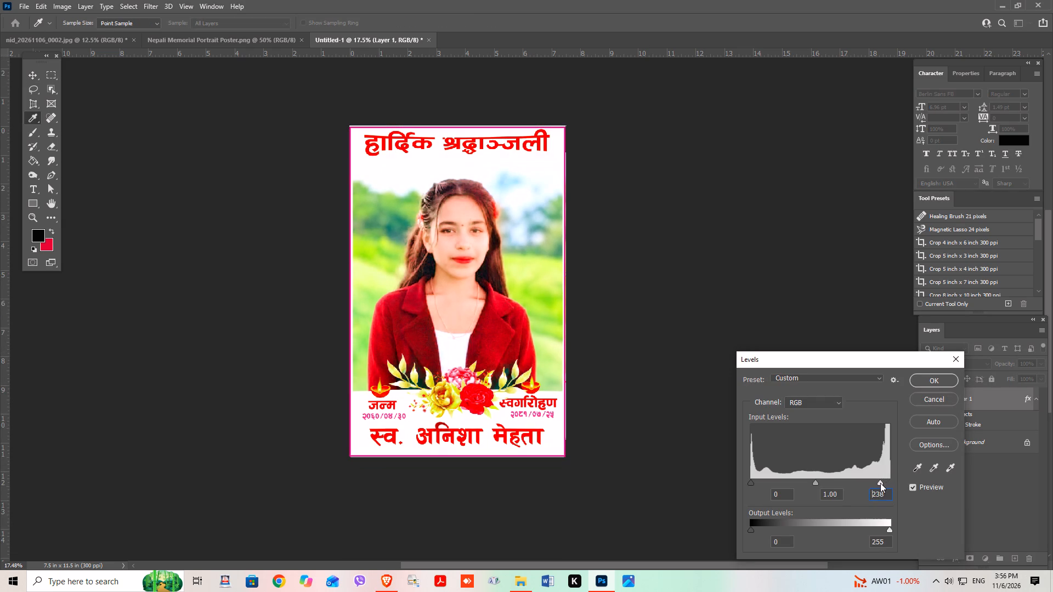
{"action": "left_click_drag", "start_coordinate": [880, 483], "coordinate": [879, 483]}
{"action": "left_click_drag", "start_coordinate": [751, 481], "coordinate": [761, 482]}
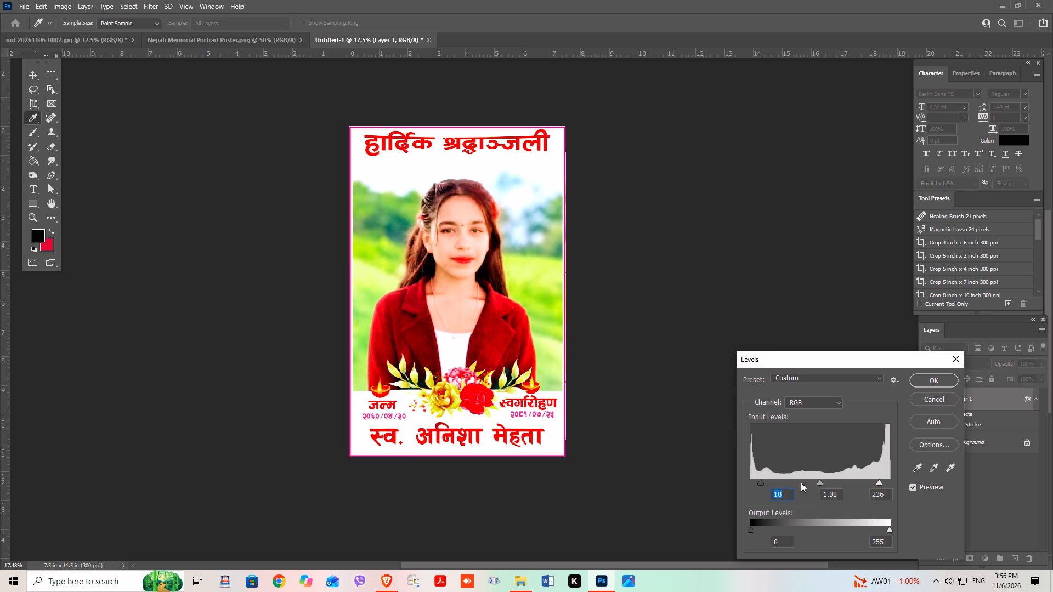
{"action": "left_click", "coordinate": [920, 380]}
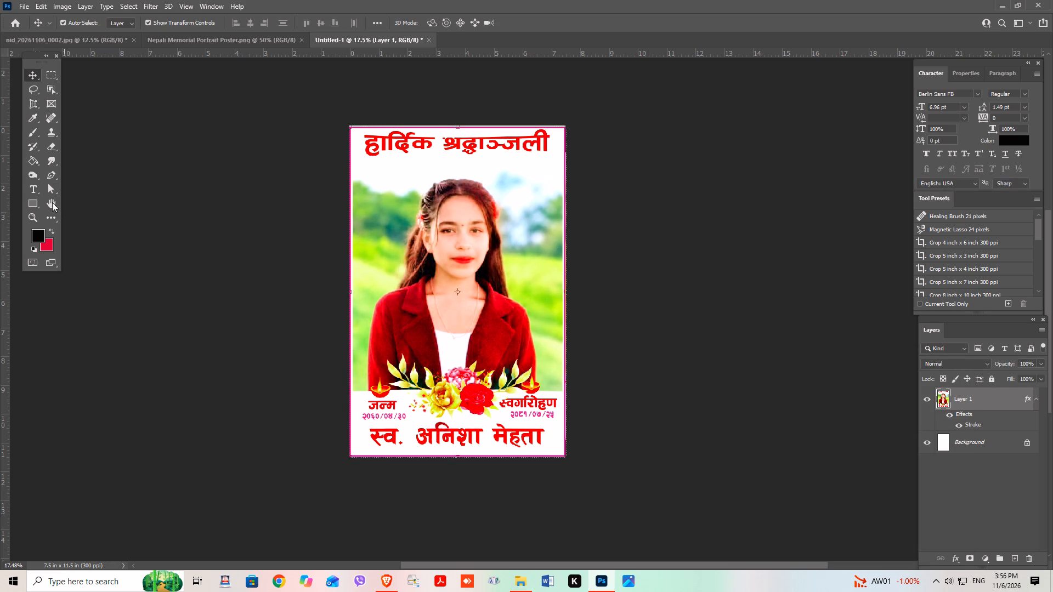
Burn the hair along the top and both sides of the head, using a 250 px brush on midtones at 25% exposure.
{"action": "left_click", "coordinate": [35, 174]}
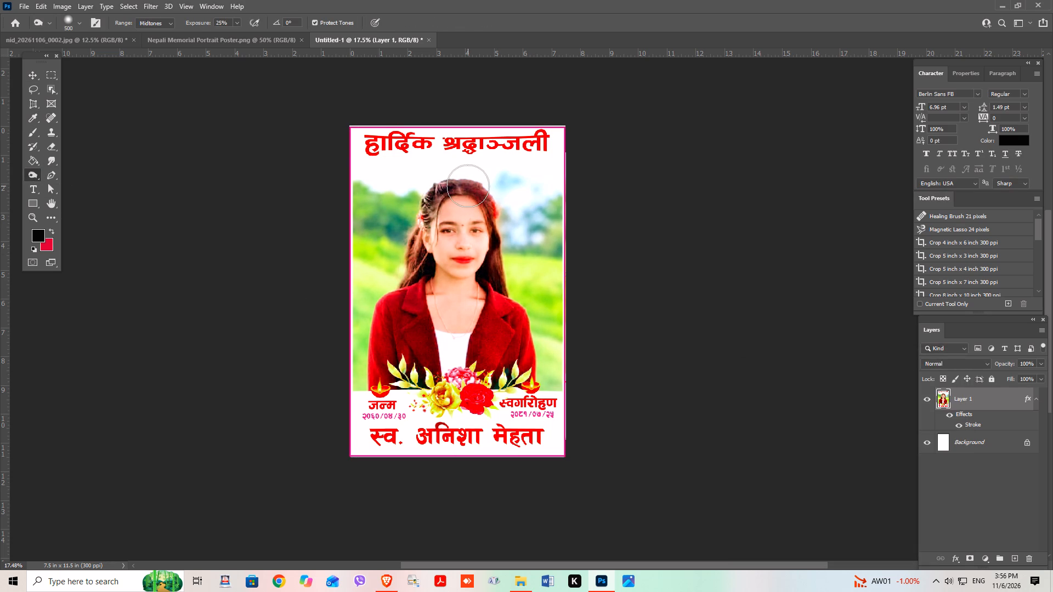
{"action": "key", "text": "bracketleft"}
{"action": "key", "text": "bracketleft"}
{"action": "key", "text": "bracketleft"}
{"action": "left_click_drag", "start_coordinate": [464, 184], "coordinate": [496, 213]}
{"action": "left_click_drag", "start_coordinate": [488, 195], "coordinate": [493, 216]}
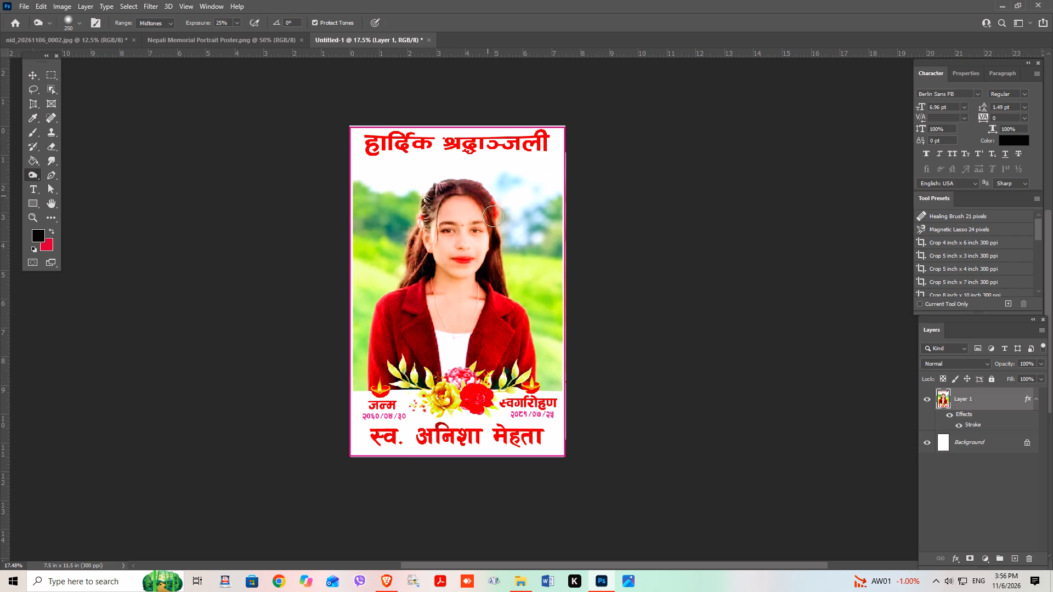
{"action": "left_click_drag", "start_coordinate": [493, 216], "coordinate": [494, 216]}
{"action": "left_click_drag", "start_coordinate": [496, 208], "coordinate": [499, 215]}
{"action": "left_click", "coordinate": [497, 206]}
{"action": "left_click_drag", "start_coordinate": [473, 183], "coordinate": [451, 178]}
{"action": "left_click_drag", "start_coordinate": [437, 187], "coordinate": [435, 189]}
{"action": "left_click_drag", "start_coordinate": [435, 189], "coordinate": [421, 211]}
{"action": "left_click_drag", "start_coordinate": [422, 213], "coordinate": [424, 225]}
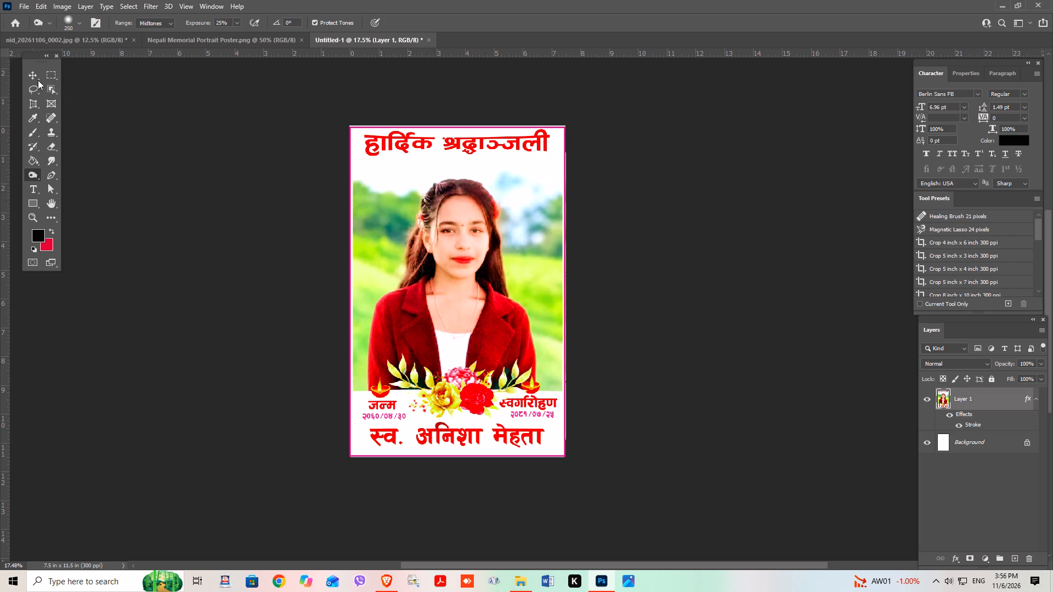
{"action": "left_click", "coordinate": [32, 75]}
{"action": "left_click", "coordinate": [688, 259]}
Lasso the background beside the hair on the poster's right side, following the hair edge from the crown past the red flower.
{"action": "scroll", "coordinate": [481, 160], "scroll_direction": "up", "scroll_amount": 2, "text": "alt"}
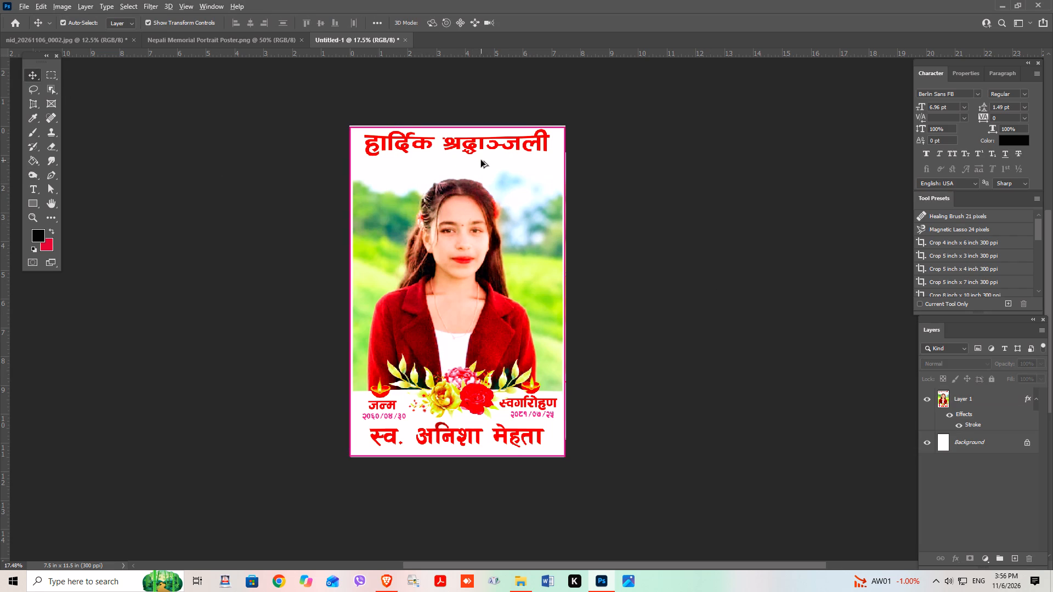
{"action": "scroll", "coordinate": [481, 160], "scroll_direction": "up", "scroll_amount": 9, "text": "alt"}
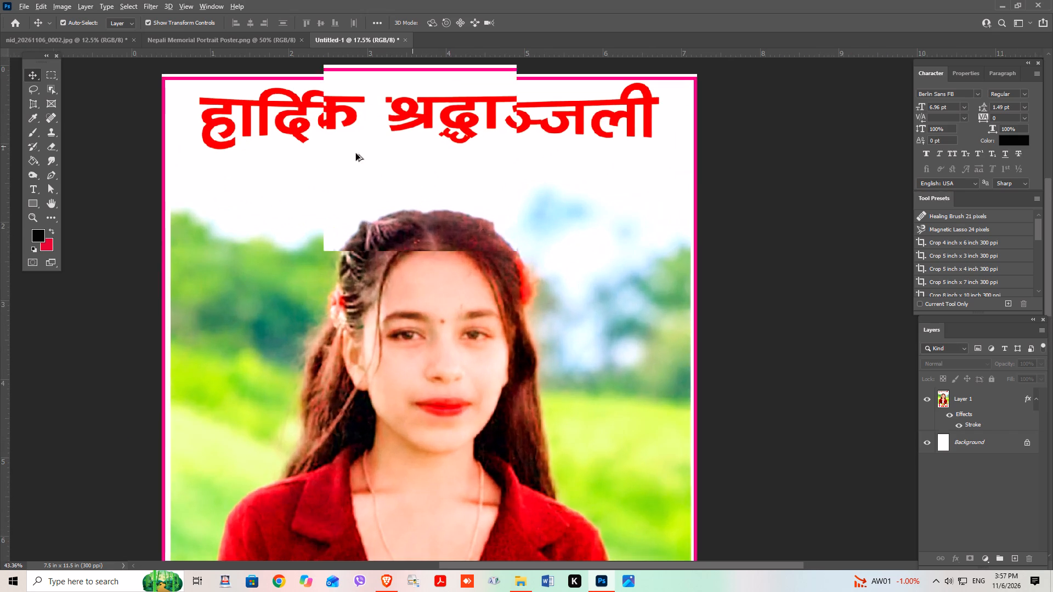
{"action": "left_click", "coordinate": [31, 90]}
{"action": "left_click", "coordinate": [569, 196]}
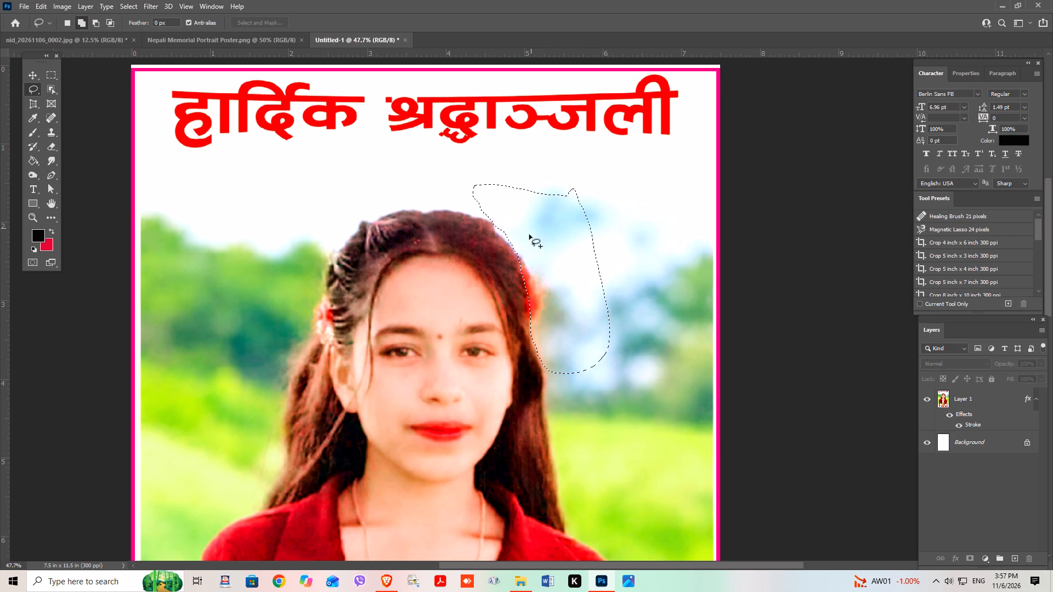
Clone the nearby background over the red flower within the selection on Layer 1, using a 200 px Clone Stamp brush, and deselect.
{"action": "left_click", "coordinate": [51, 133]}
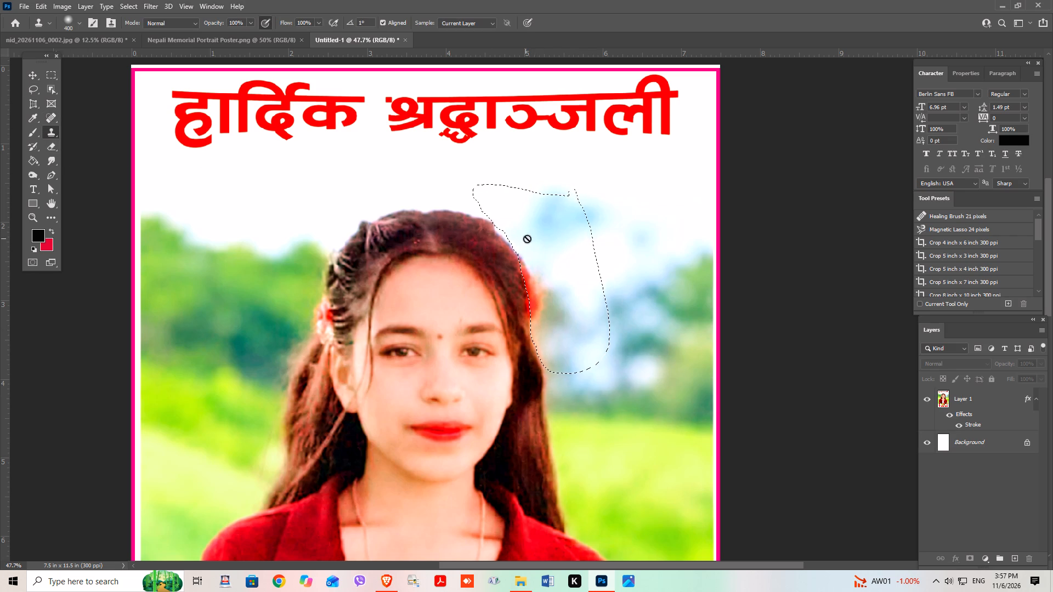
{"action": "left_click", "coordinate": [970, 400]}
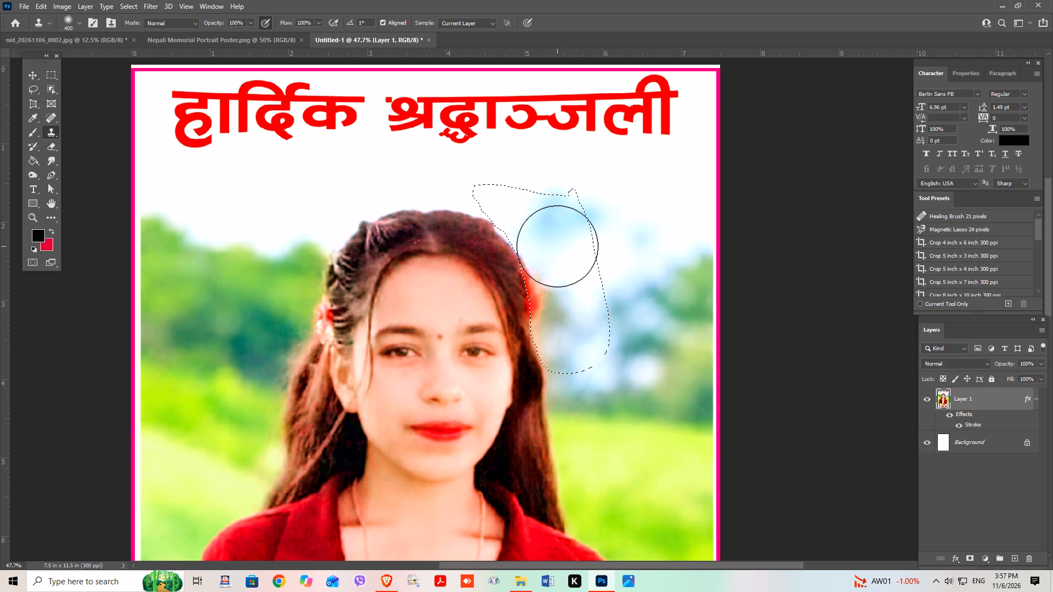
{"action": "type", "text": "[["}
{"action": "key", "text": "bracketleft"}
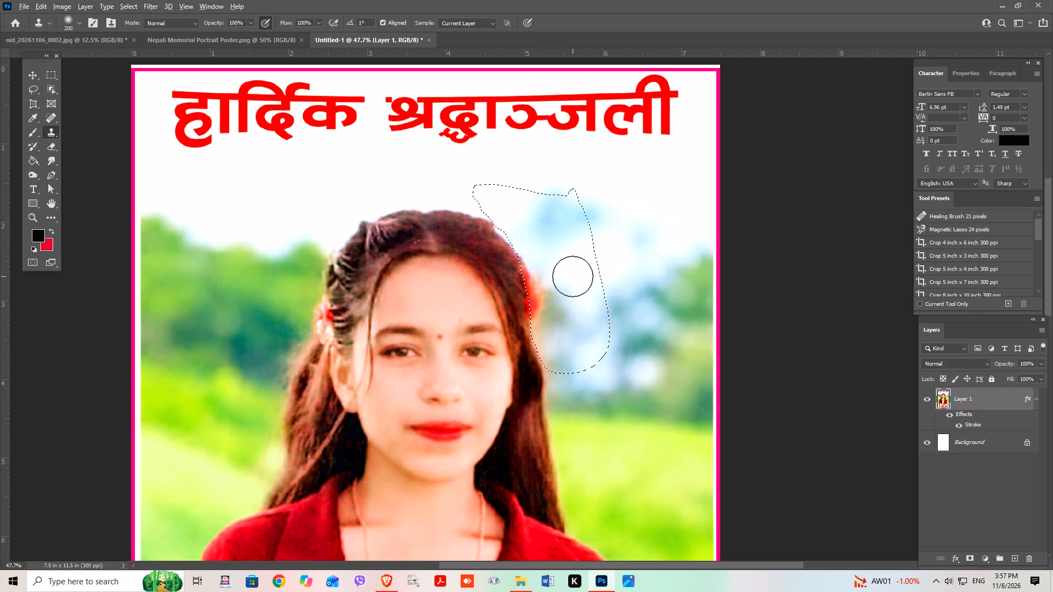
{"action": "triple_click", "coordinate": [558, 238], "text": "alt"}
{"action": "left_click_drag", "start_coordinate": [540, 247], "coordinate": [533, 270]}
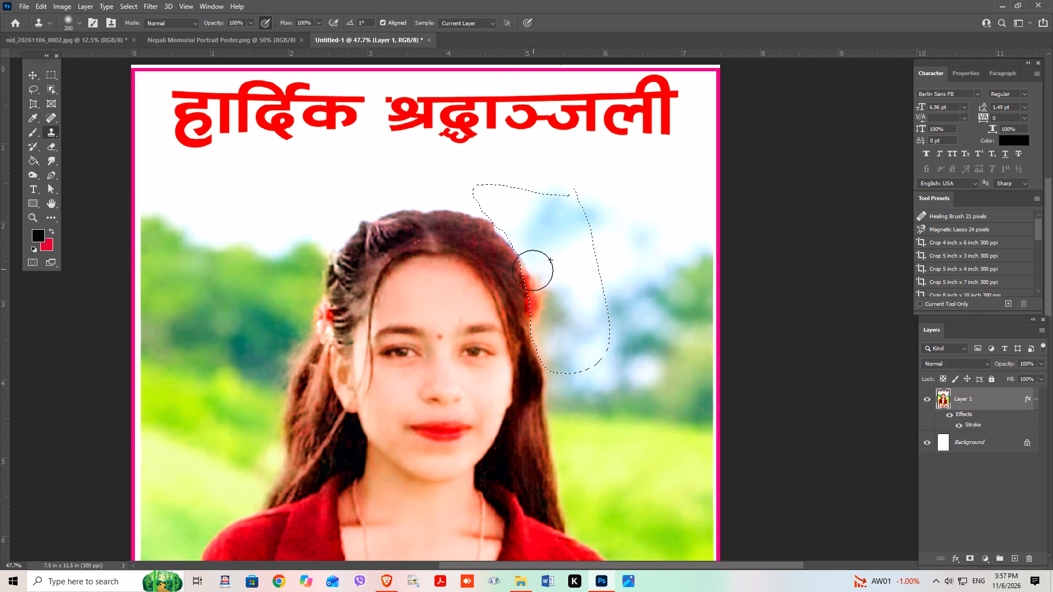
{"action": "left_click_drag", "start_coordinate": [533, 270], "coordinate": [531, 276]}
{"action": "double_click", "coordinate": [559, 276], "text": "alt"}
{"action": "left_click_drag", "start_coordinate": [546, 283], "coordinate": [535, 307]}
{"action": "left_click", "coordinate": [556, 287], "text": "alt"}
{"action": "left_click_drag", "start_coordinate": [546, 300], "coordinate": [540, 320]}
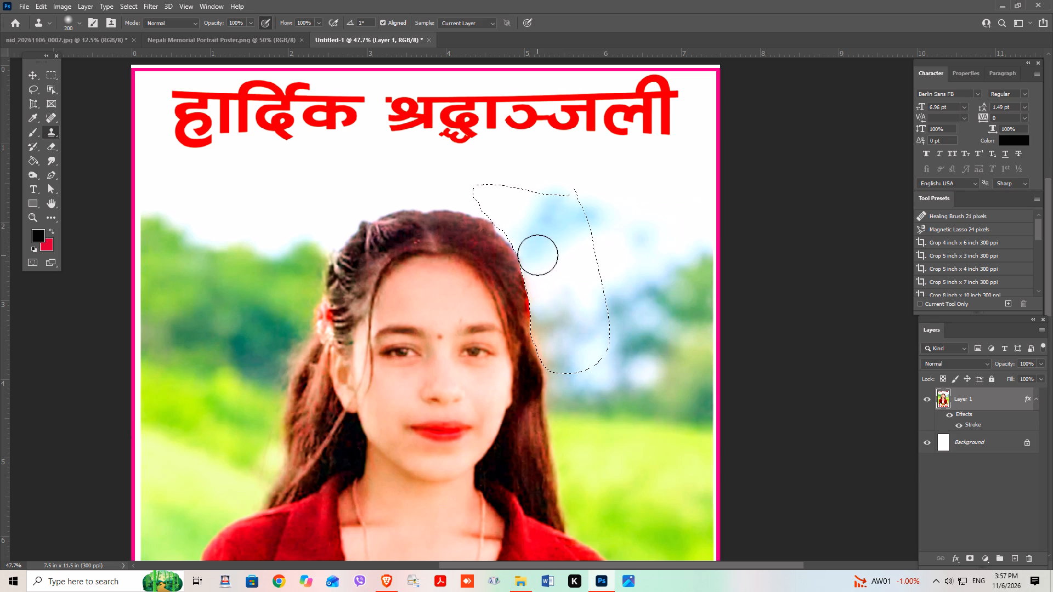
{"action": "key", "text": "ctrl+d"}
Dodge the woman's neck, face and hair with a 1400 px brush on highlights at 8% exposure.
{"action": "scroll", "coordinate": [562, 291], "scroll_direction": "down", "scroll_amount": 4}
{"action": "scroll", "coordinate": [544, 288], "scroll_direction": "down", "scroll_amount": 3, "text": "alt"}
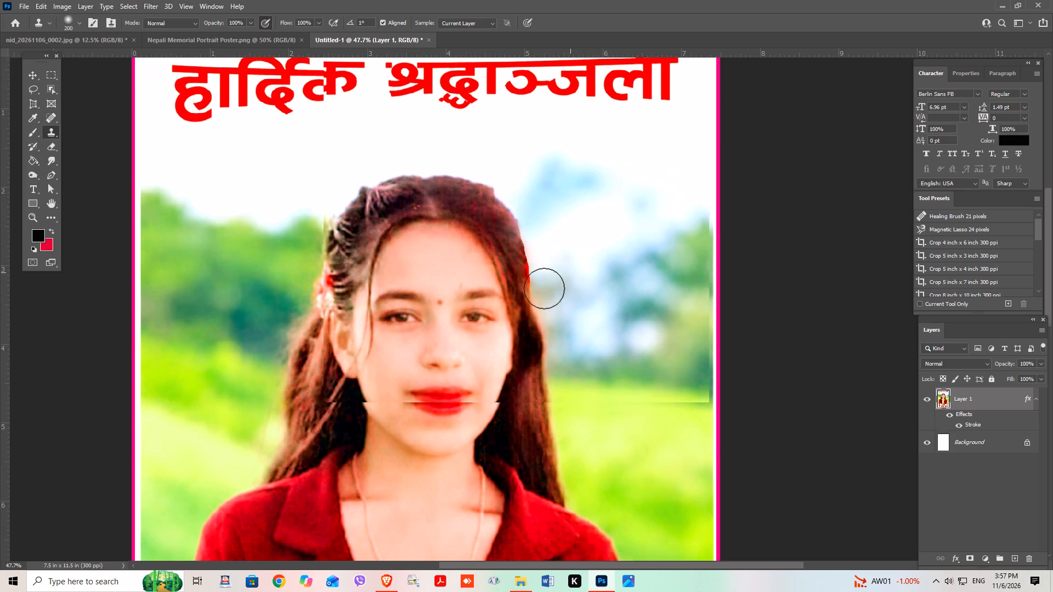
{"action": "scroll", "coordinate": [501, 229], "scroll_direction": "down", "scroll_amount": 7, "text": "alt"}
{"action": "scroll", "coordinate": [499, 229], "scroll_direction": "down", "scroll_amount": 4}
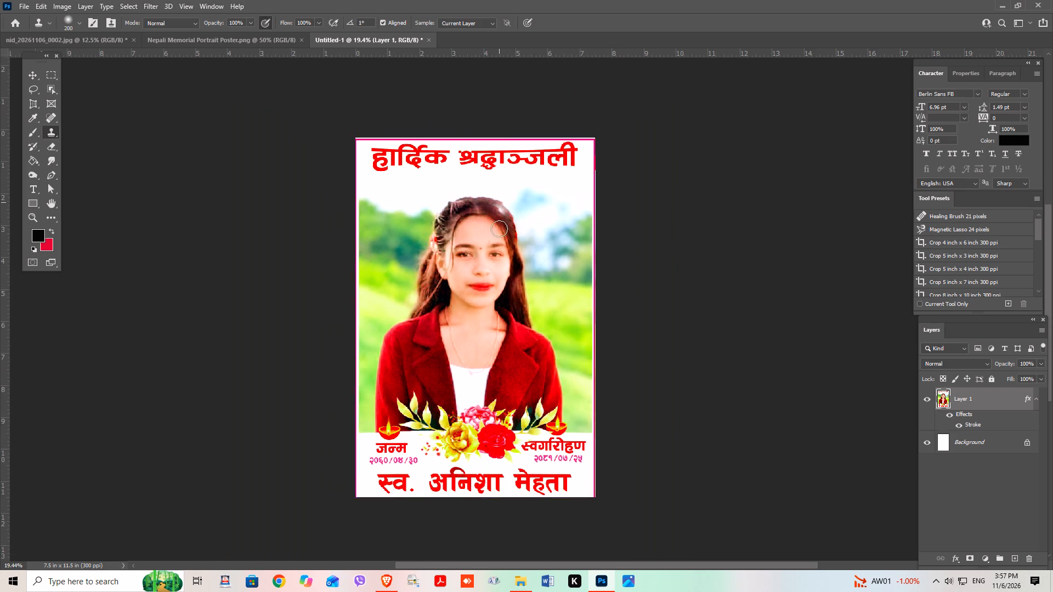
{"action": "scroll", "coordinate": [499, 229], "scroll_direction": "down", "scroll_amount": 4}
{"action": "left_click", "coordinate": [29, 72]}
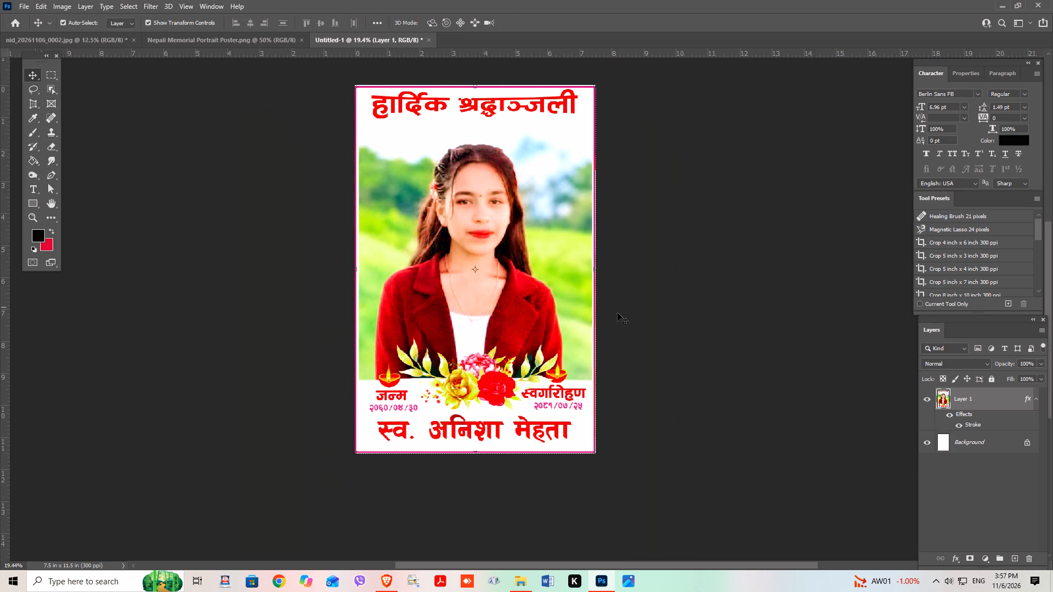
{"action": "left_click", "coordinate": [648, 324]}
{"action": "scroll", "coordinate": [591, 332], "scroll_direction": "down", "scroll_amount": 8, "text": "ctrl"}
{"action": "left_click", "coordinate": [451, 320]}
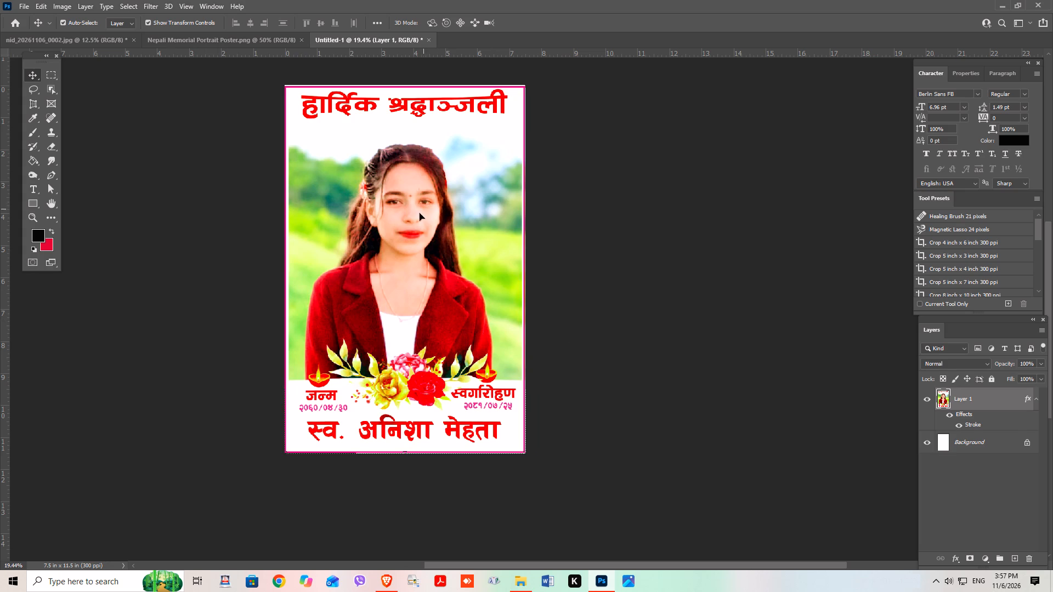
{"action": "right_click", "coordinate": [28, 173]}
{"action": "left_click", "coordinate": [76, 175]}
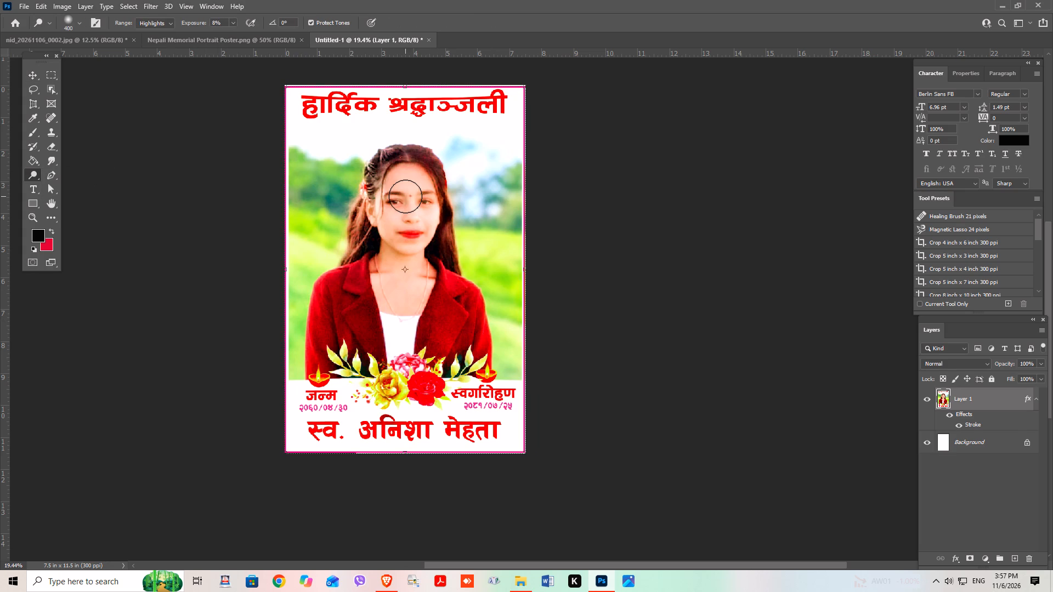
{"action": "key", "text": "bracketright"}
{"action": "key", "text": "bracketright"}
{"action": "key", "text": "bracketright"}
{"action": "key", "text": "bracketright"}
{"action": "key", "text": "bracketright"}
{"action": "key", "text": "bracketright"}
{"action": "key", "text": "bracketright"}
{"action": "key", "text": "bracketright"}
{"action": "type", "text": "]]"}
{"action": "key", "text": "bracketright"}
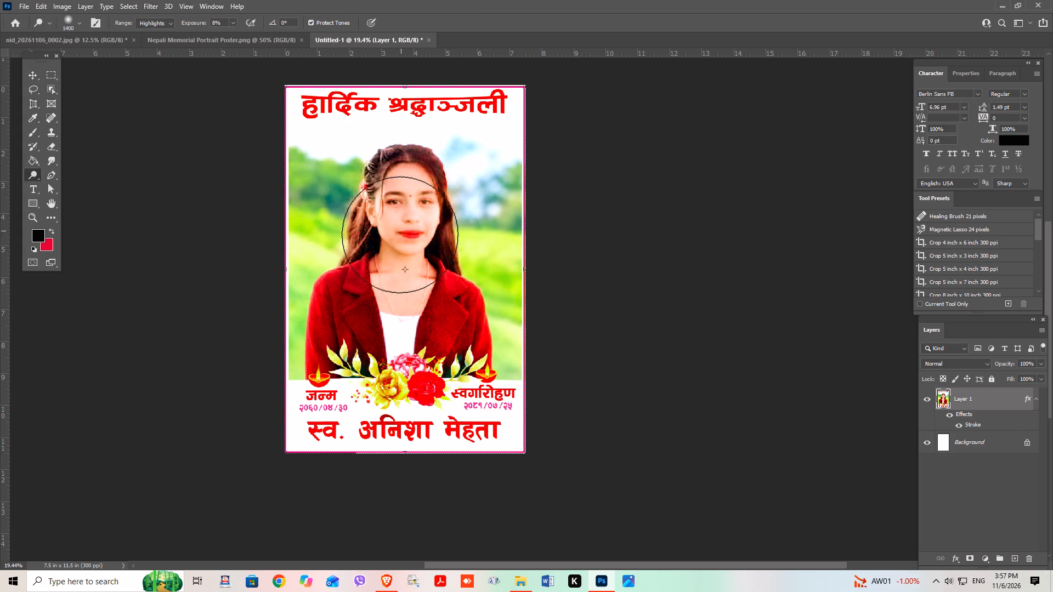
{"action": "left_click", "coordinate": [388, 271]}
{"action": "left_click", "coordinate": [406, 184]}
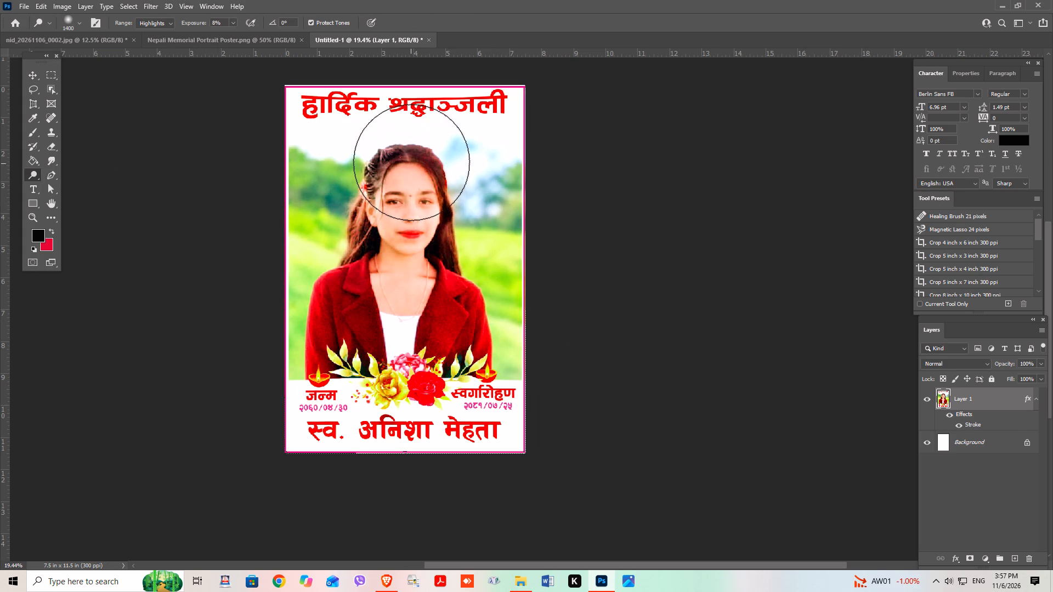
{"action": "left_click", "coordinate": [416, 152]}
Apply Selective Color to the poster layer, reducing the yellow and black amounts in the Yellows.
{"action": "left_click", "coordinate": [32, 73]}
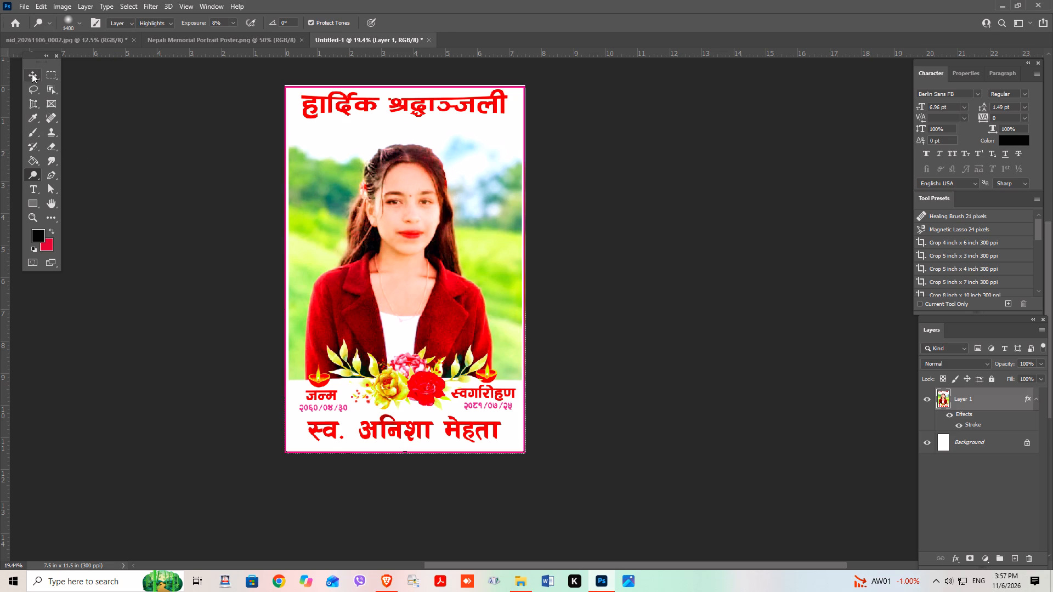
{"action": "left_click", "coordinate": [414, 270]}
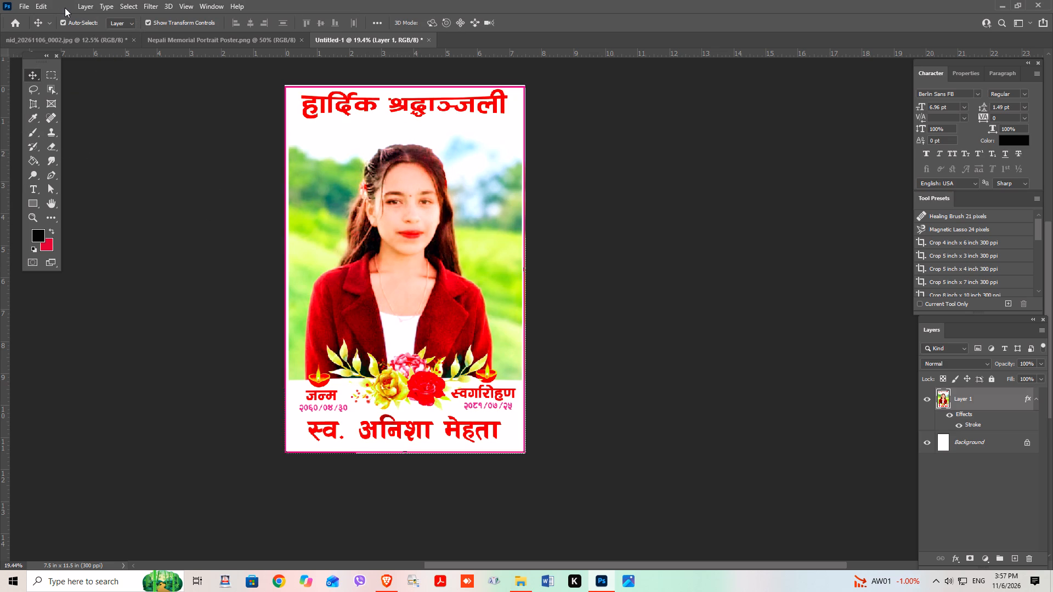
{"action": "left_click", "coordinate": [65, 8]}
{"action": "left_click", "coordinate": [92, 37]}
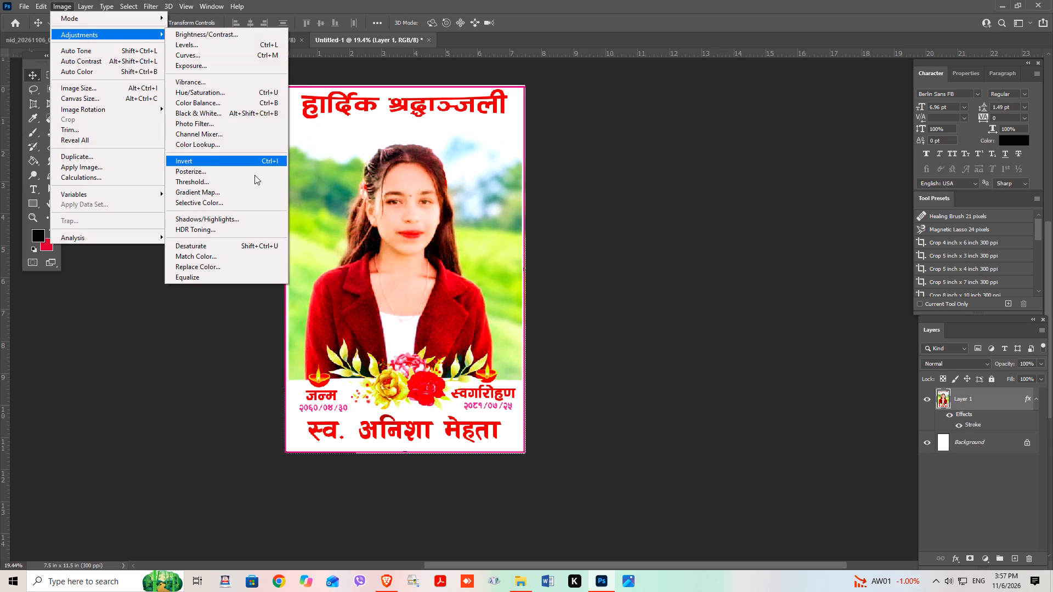
{"action": "left_click", "coordinate": [231, 206]}
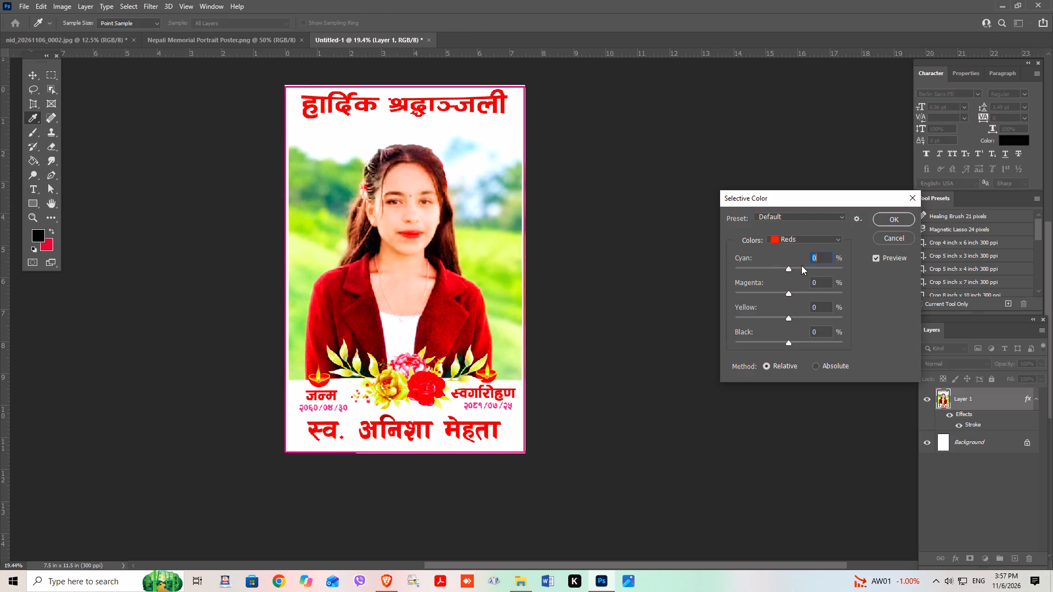
{"action": "left_click", "coordinate": [809, 240]}
{"action": "left_click", "coordinate": [802, 257]}
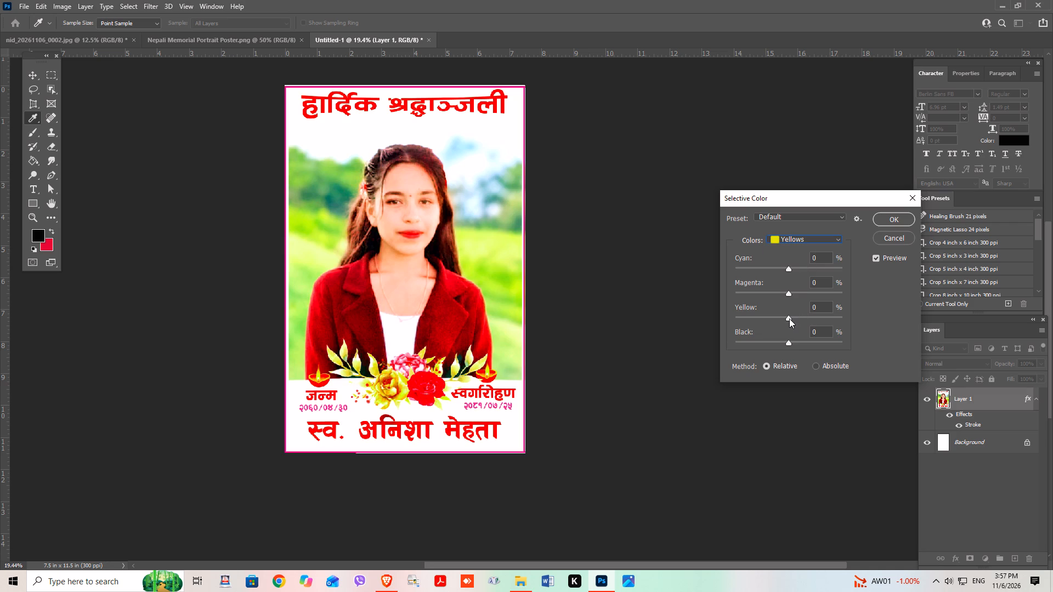
{"action": "left_click", "coordinate": [789, 318]}
{"action": "left_click_drag", "start_coordinate": [789, 318], "coordinate": [773, 316]}
{"action": "left_click_drag", "start_coordinate": [789, 343], "coordinate": [773, 339]}
{"action": "left_click", "coordinate": [890, 218]}
{"action": "left_click", "coordinate": [633, 375]}
{"action": "scroll", "coordinate": [633, 375], "scroll_direction": "up", "scroll_amount": 4}
{"action": "left_click", "coordinate": [430, 367]}
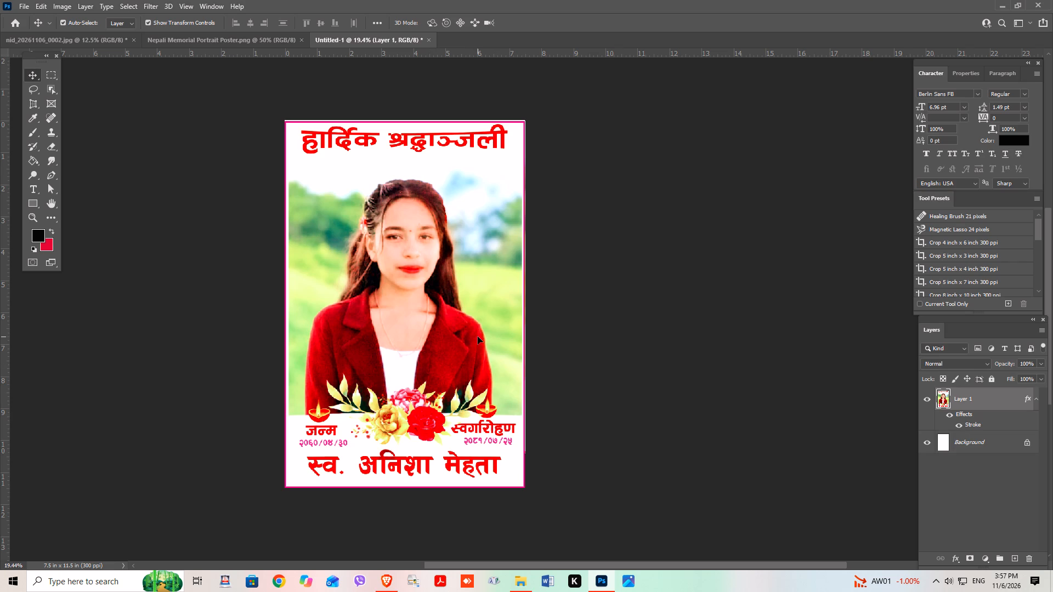
Set the document size to A4 210 x 297 mm in the EPSON L8050 Series print settings.
{"action": "key", "text": "ctrl+p"}
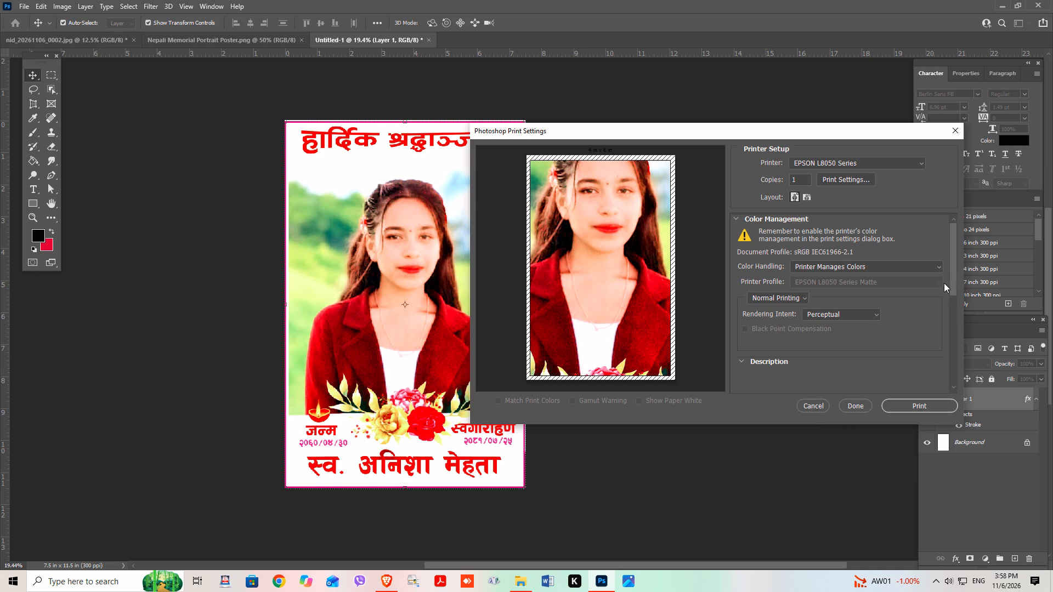
{"action": "left_click", "coordinate": [843, 176]}
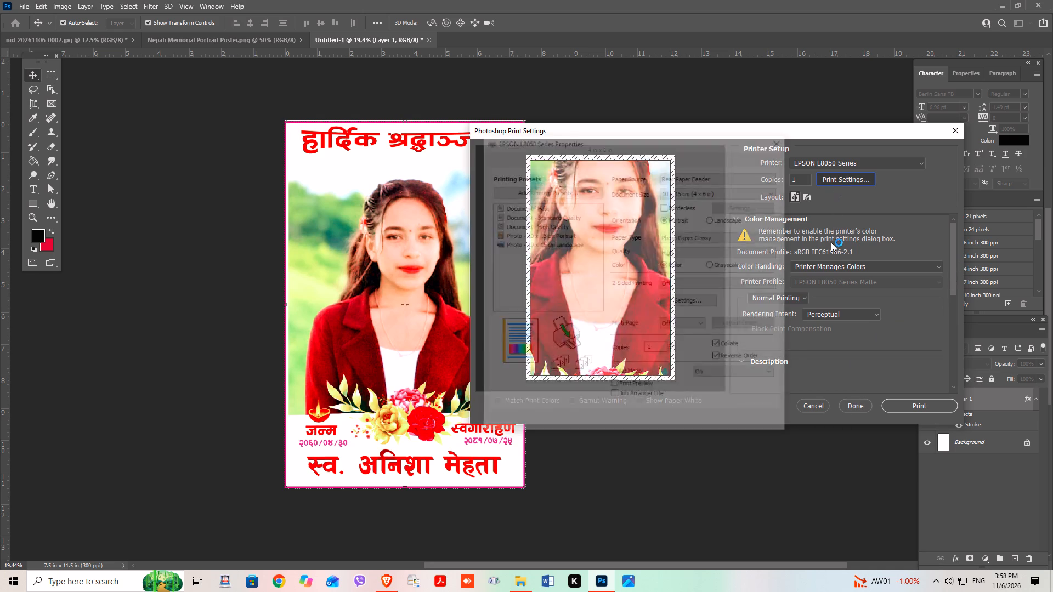
{"action": "left_click", "coordinate": [685, 190]}
{"action": "left_click", "coordinate": [694, 202]}
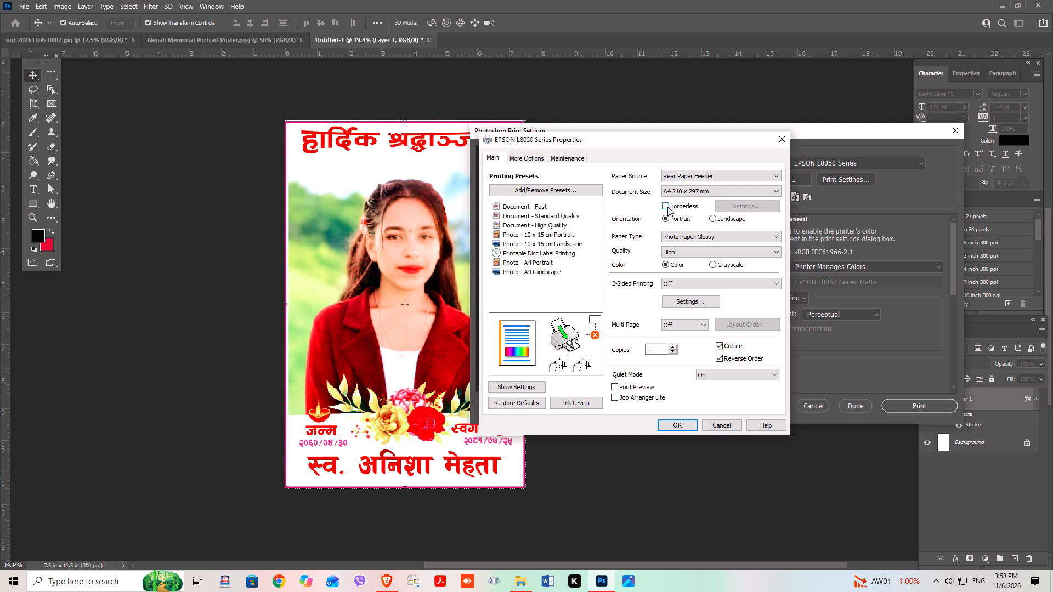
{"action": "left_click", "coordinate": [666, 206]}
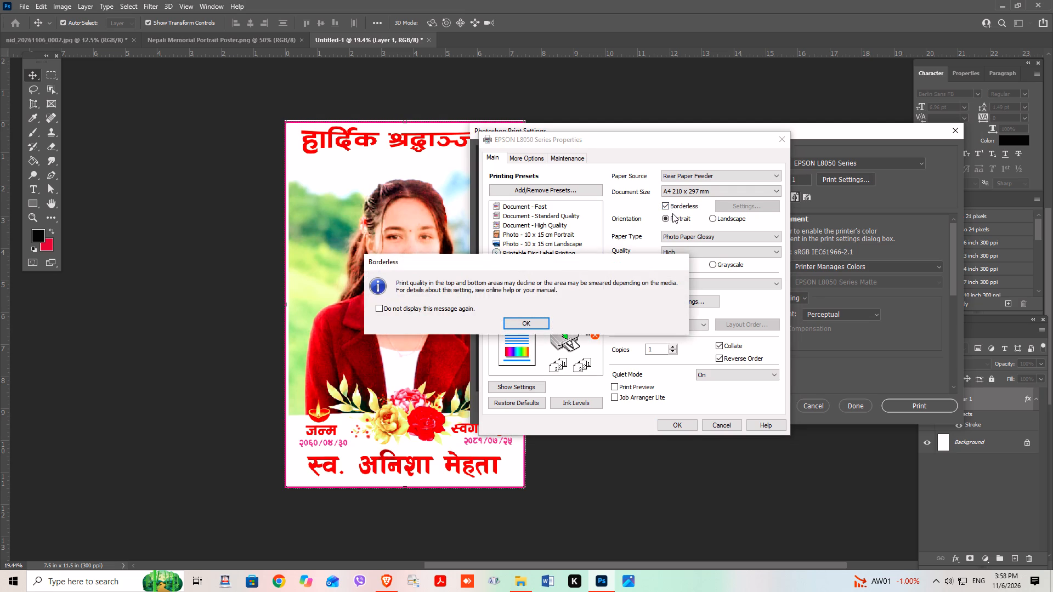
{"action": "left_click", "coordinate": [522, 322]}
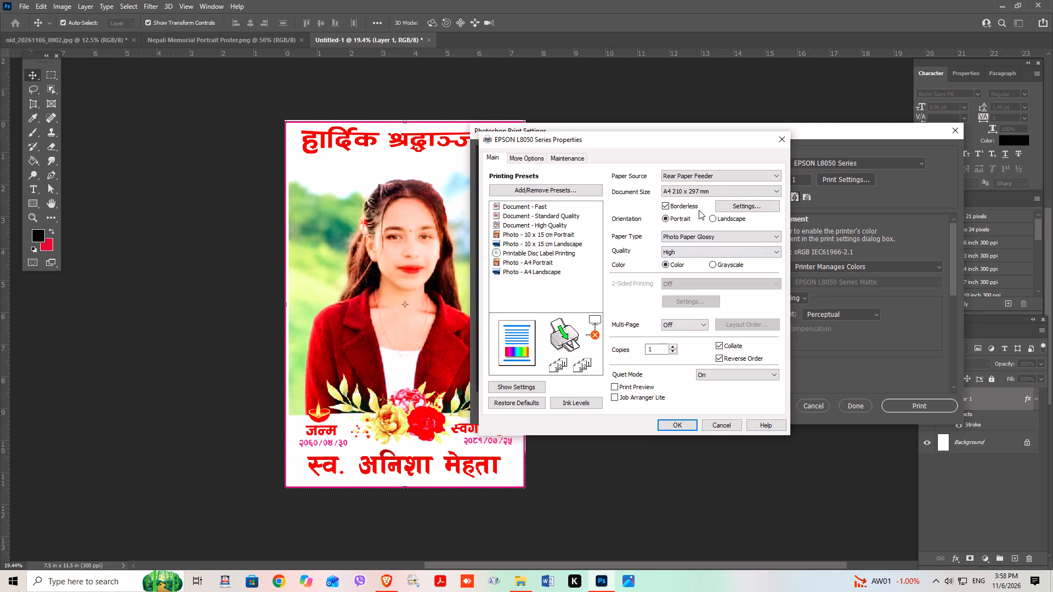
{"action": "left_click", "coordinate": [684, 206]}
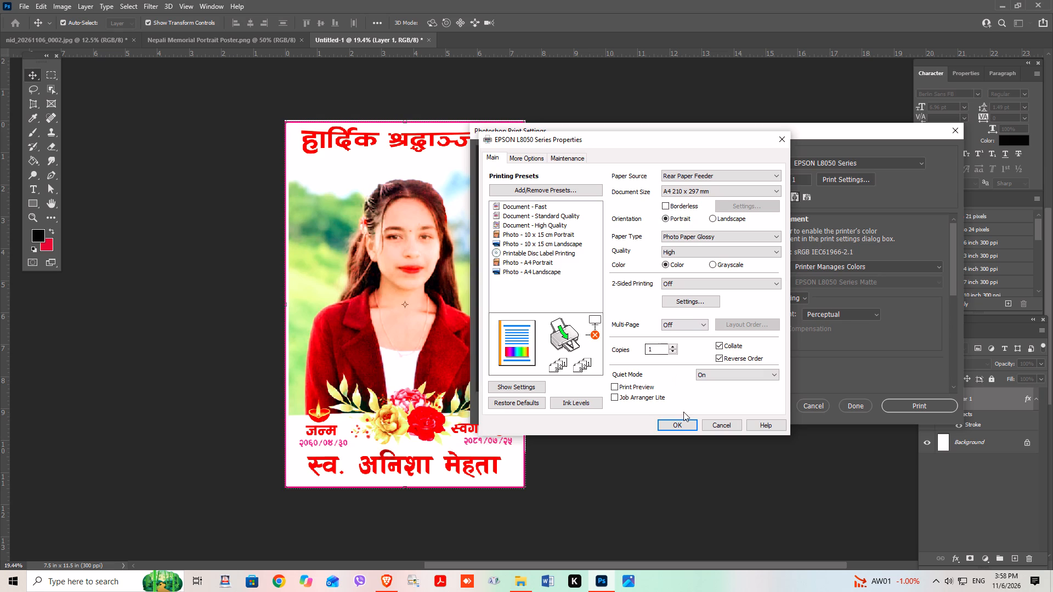
Accept the printer properties and scale the poster to fit the print media.
{"action": "left_click", "coordinate": [678, 424]}
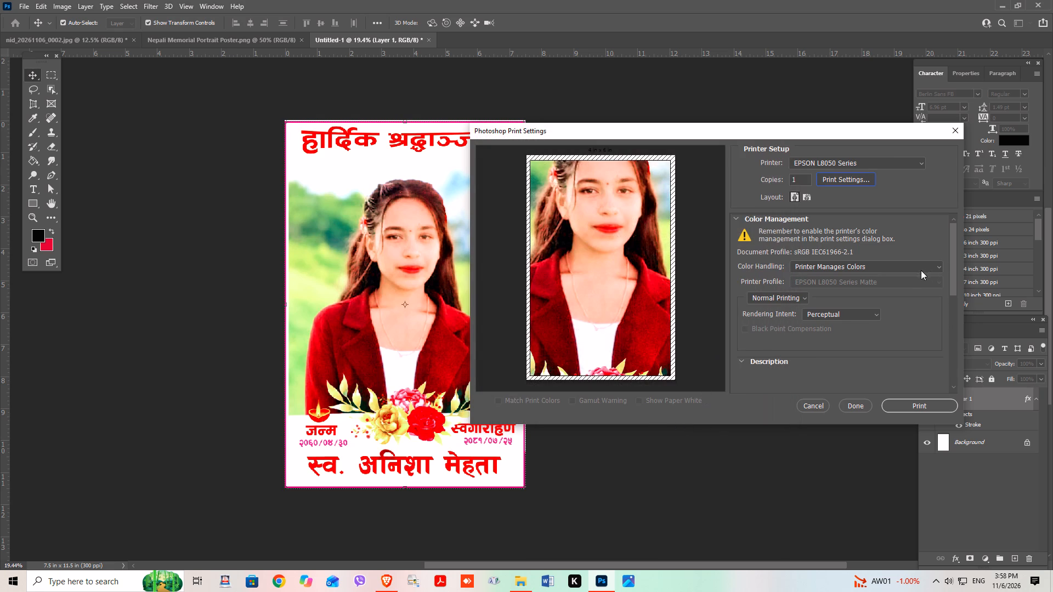
{"action": "left_click", "coordinate": [954, 244]}
{"action": "left_click_drag", "start_coordinate": [954, 243], "coordinate": [952, 322]}
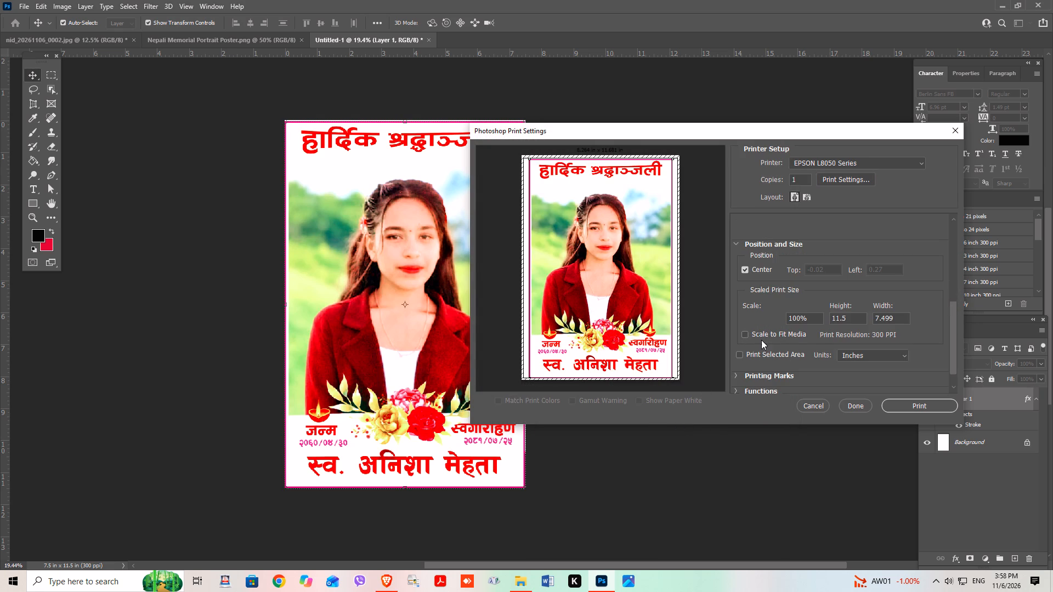
{"action": "left_click", "coordinate": [756, 331]}
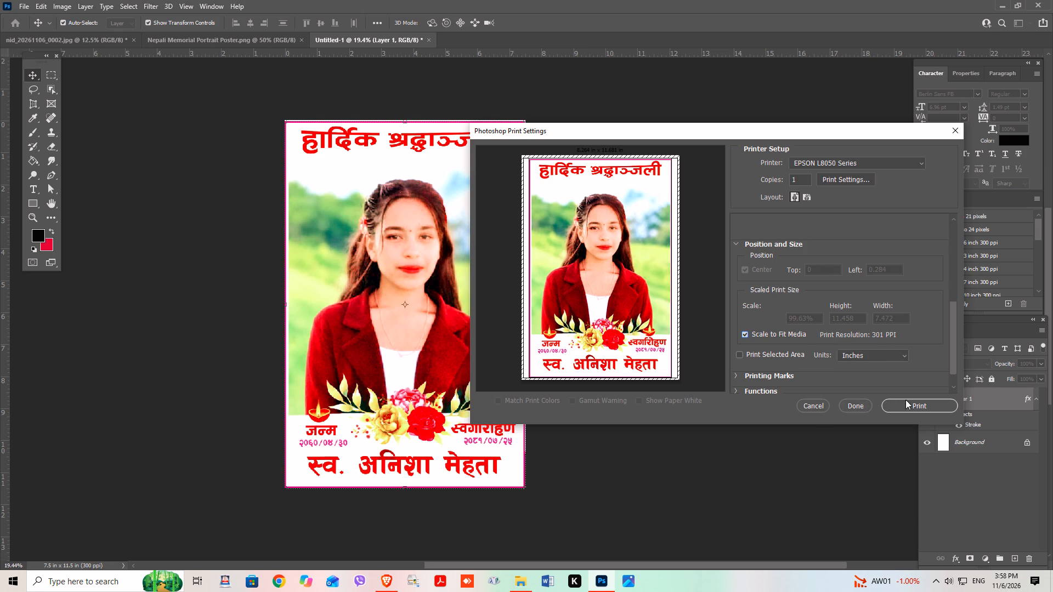
Recheck the printer properties and print one copy of the poster.
{"action": "left_click", "coordinate": [843, 179]}
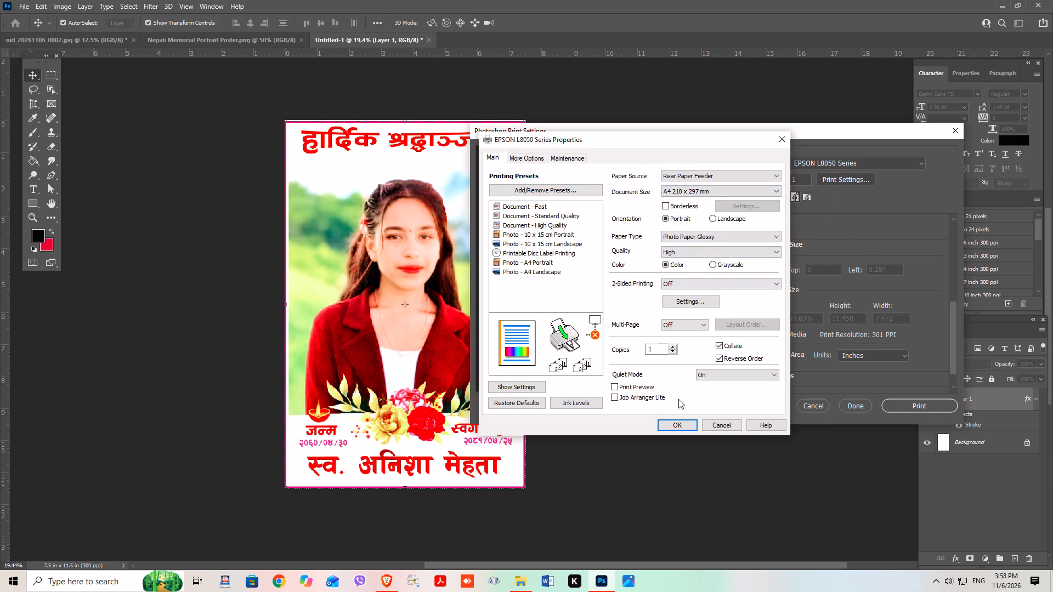
{"action": "left_click", "coordinate": [676, 425]}
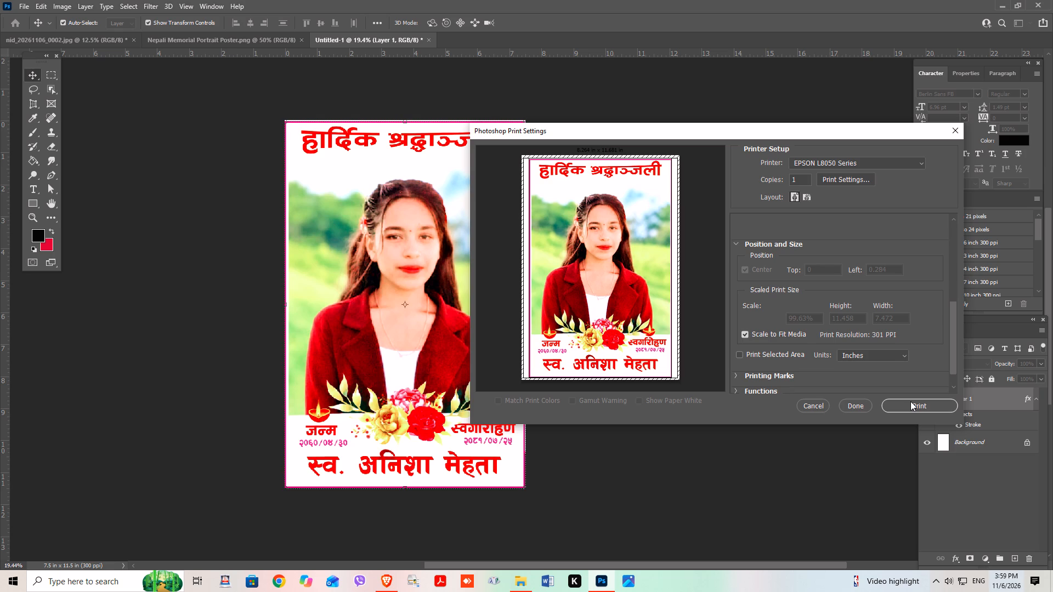
{"action": "left_click", "coordinate": [924, 402]}
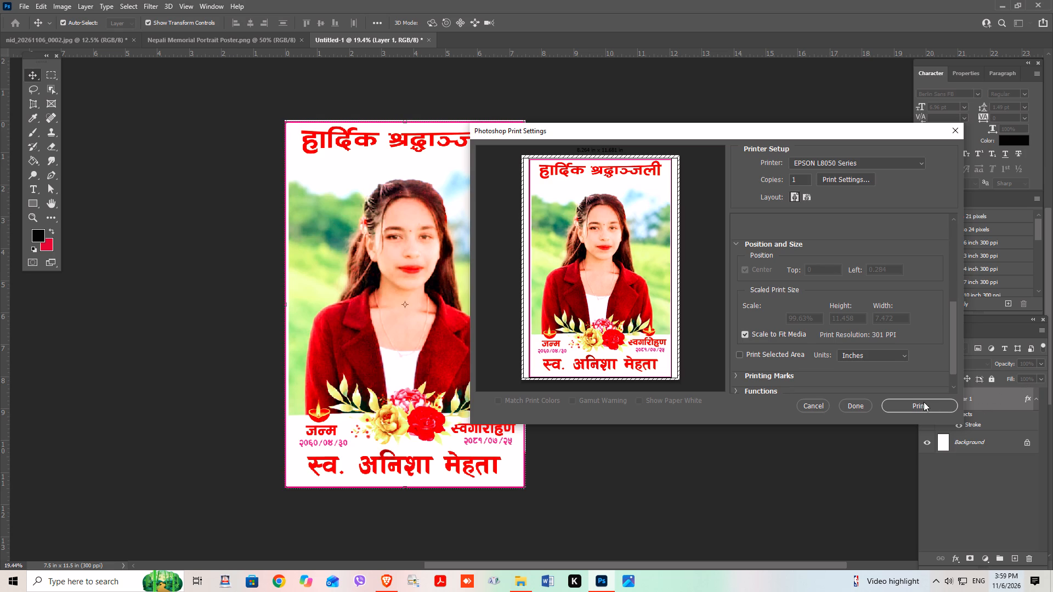
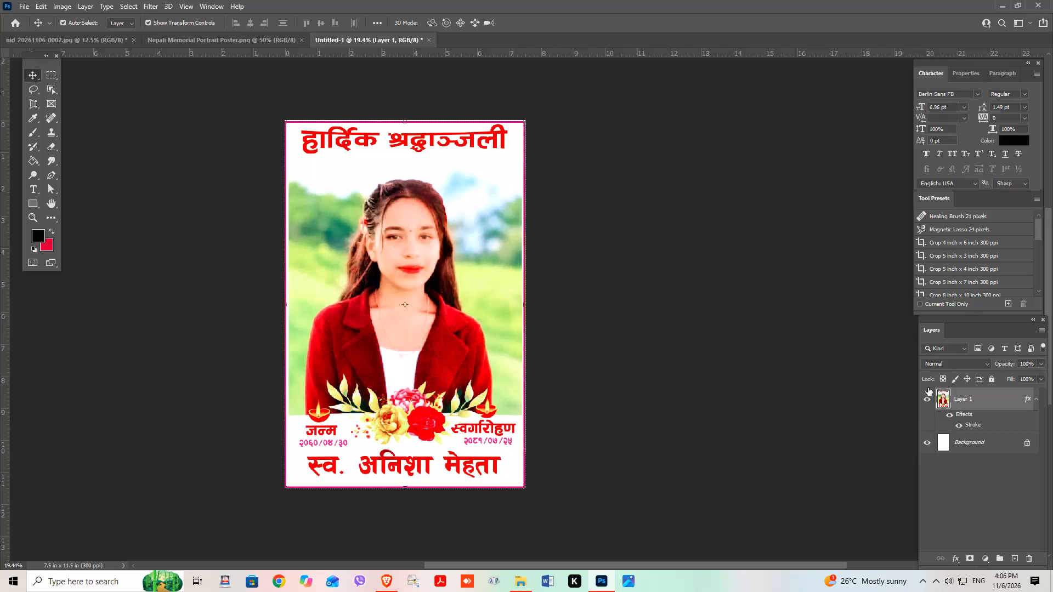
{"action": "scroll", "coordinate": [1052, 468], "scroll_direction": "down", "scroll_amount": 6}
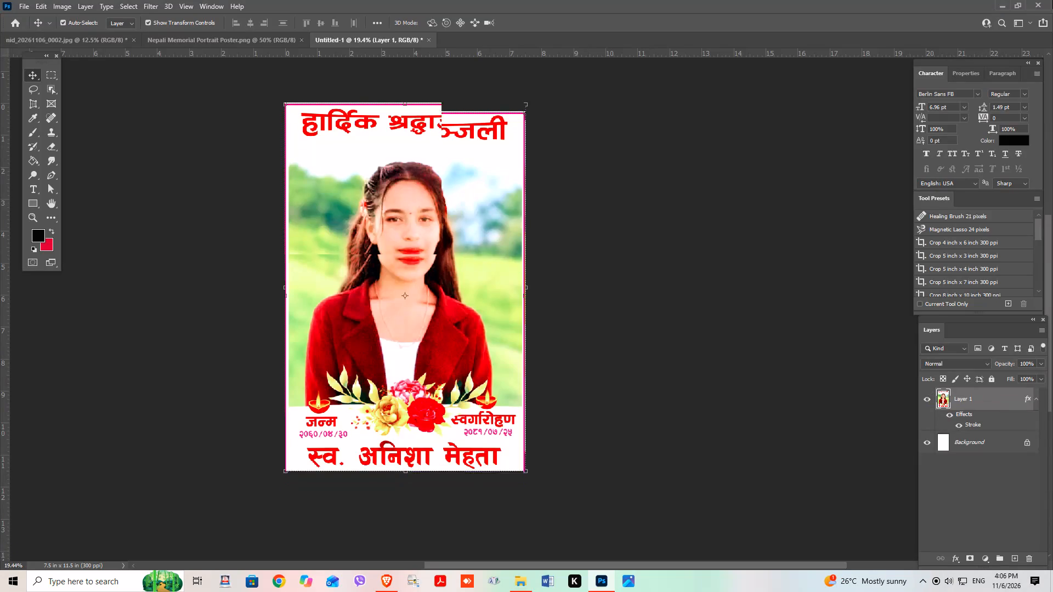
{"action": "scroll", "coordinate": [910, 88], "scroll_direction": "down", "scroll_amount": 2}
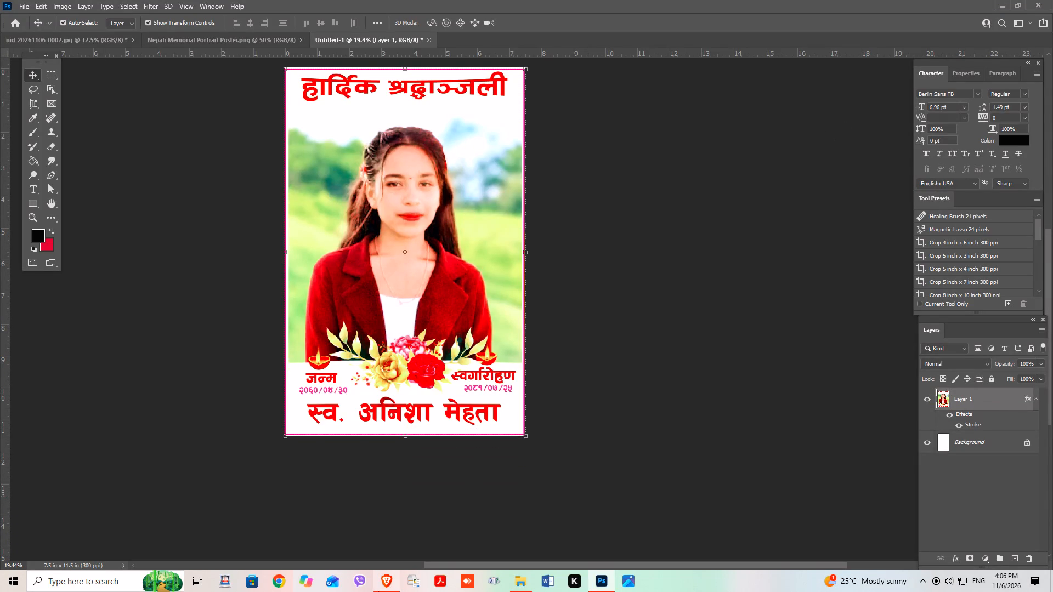